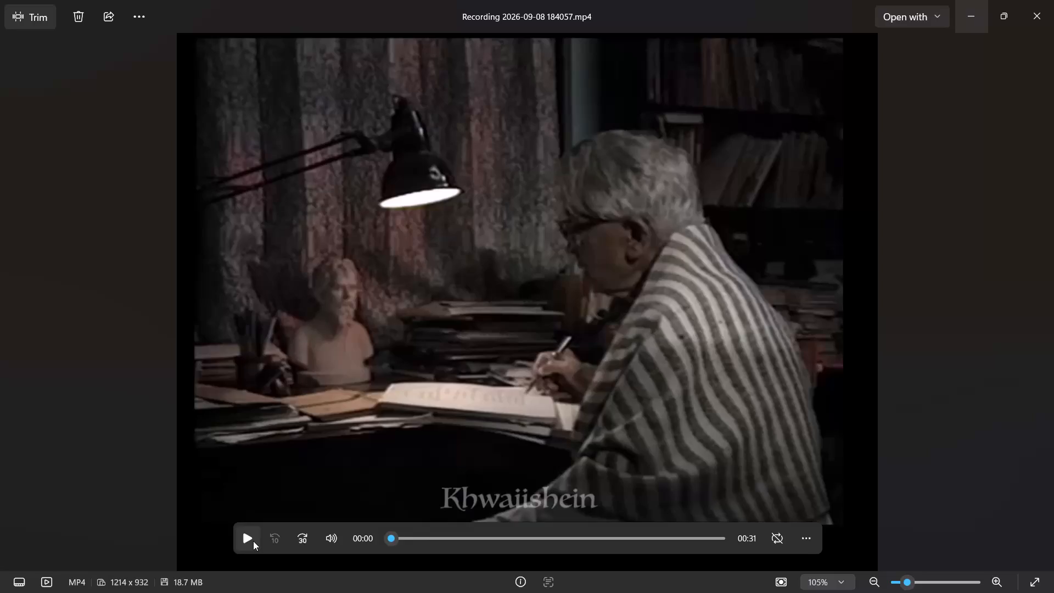
Close the screen recording video that is playing in the photo viewer.
{"action": "scroll", "coordinate": [253, 541], "scroll_direction": "right", "scroll_amount": 7}
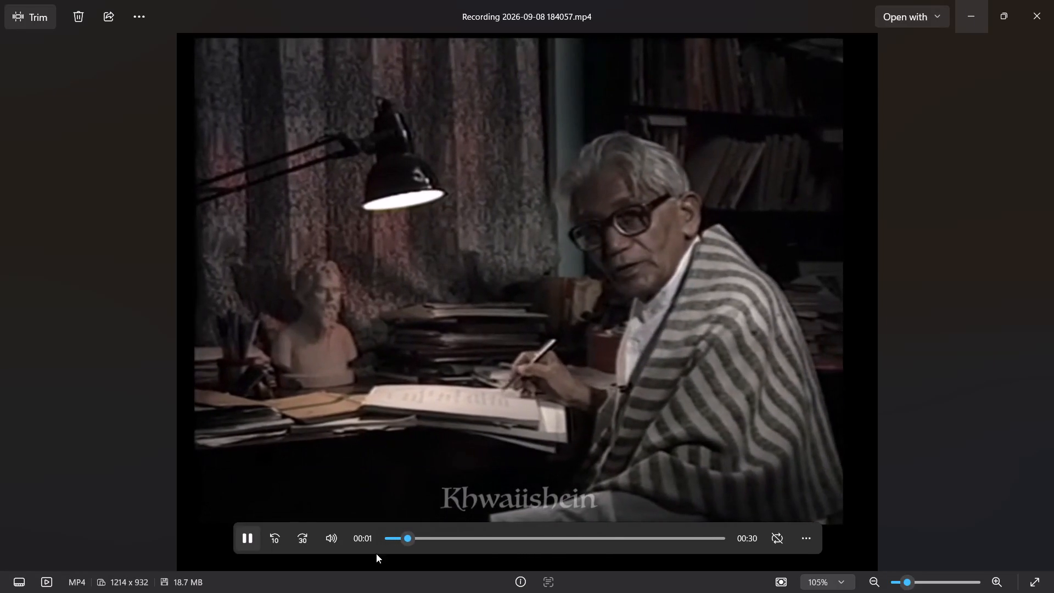
{"action": "left_click", "coordinate": [1053, 37]}
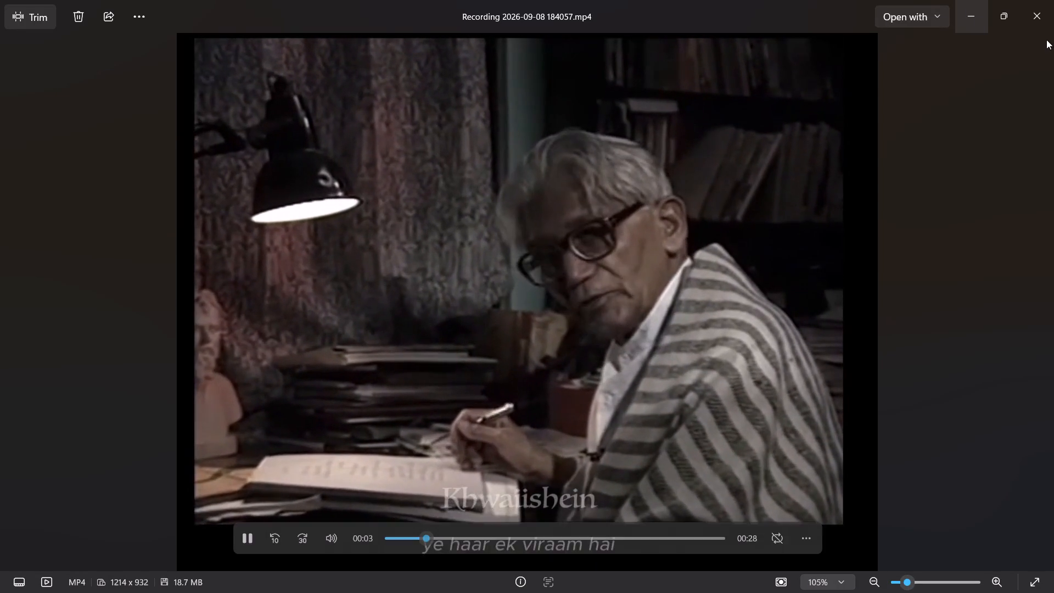
{"action": "left_click", "coordinate": [1045, 14]}
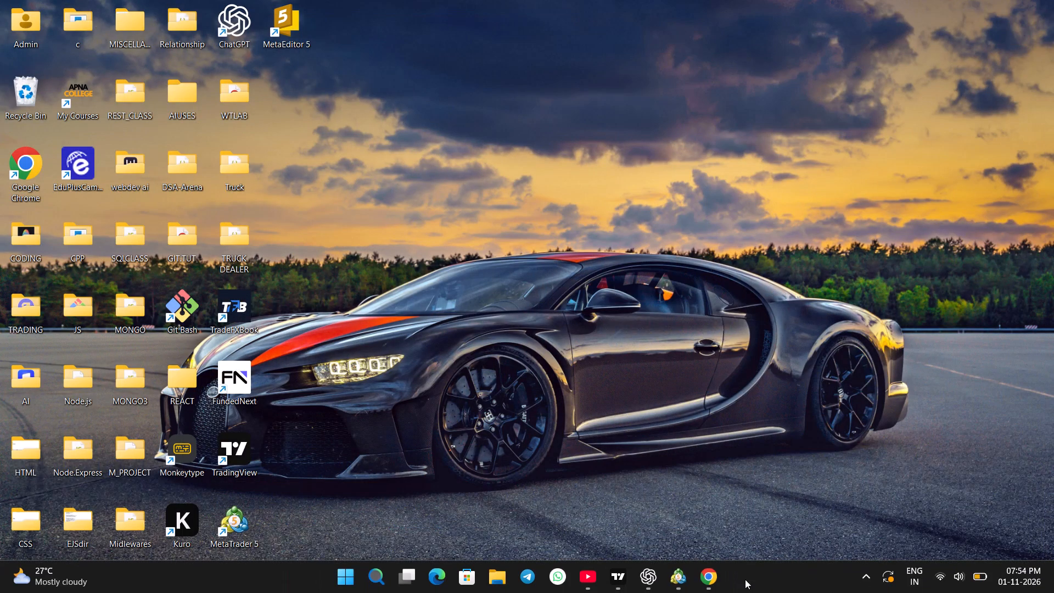
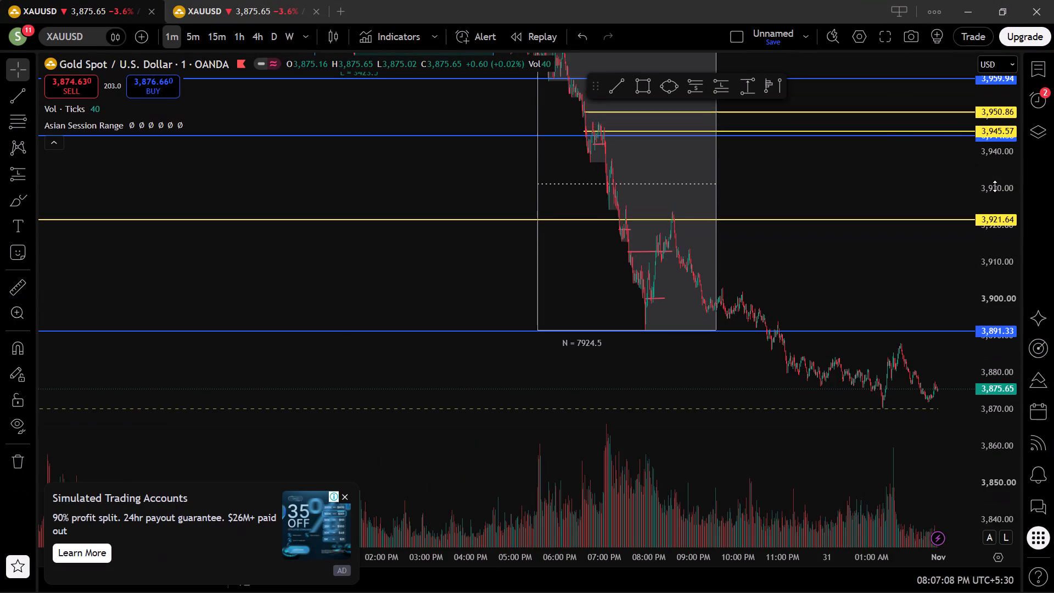
{"action": "scroll", "coordinate": [995, 186], "scroll_direction": "down", "scroll_amount": 10}
{"action": "scroll", "coordinate": [494, 274], "scroll_direction": "down", "scroll_amount": 4}
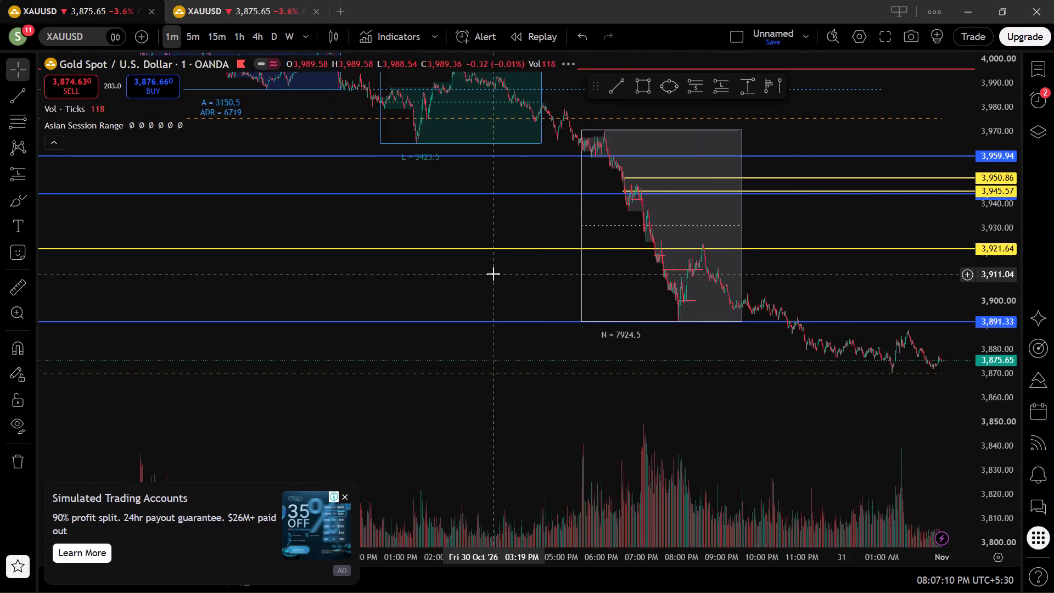
{"action": "left_click_drag", "start_coordinate": [393, 204], "coordinate": [771, 437]}
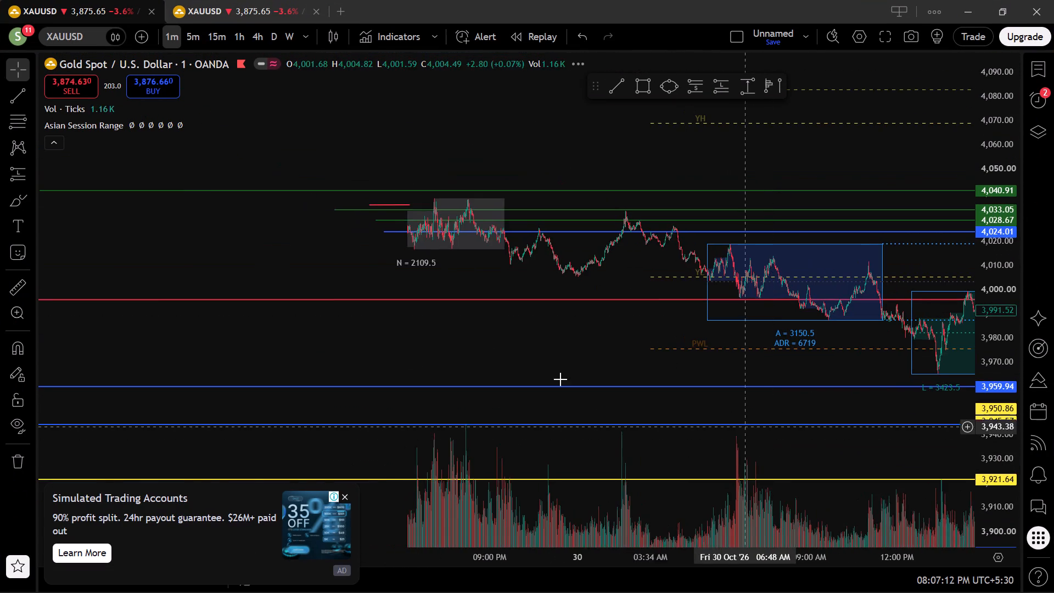
{"action": "scroll", "coordinate": [330, 360], "scroll_direction": "down", "scroll_amount": 11}
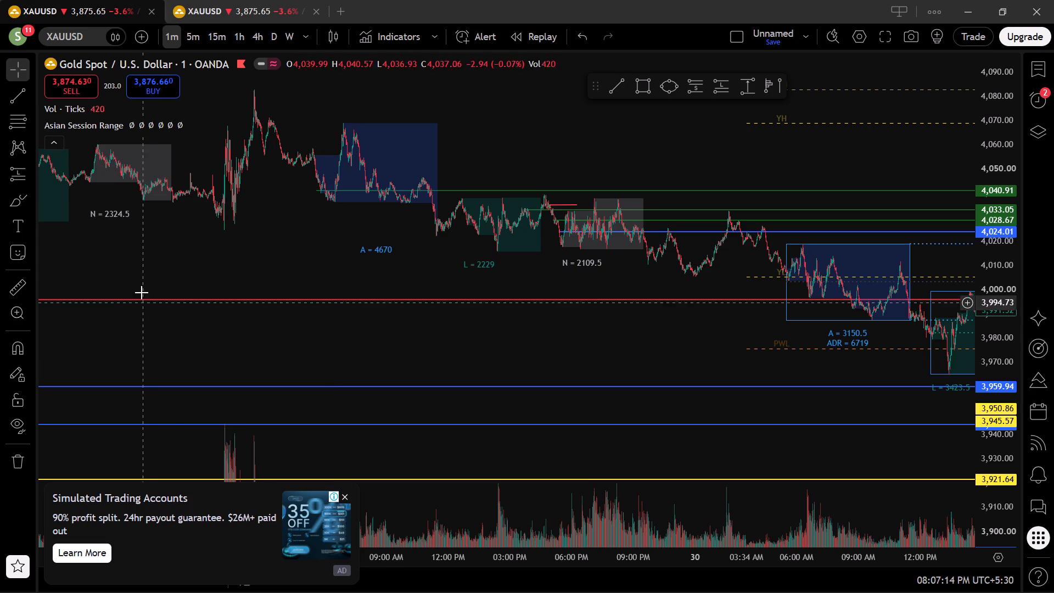
{"action": "left_click_drag", "start_coordinate": [152, 283], "coordinate": [555, 212]}
{"action": "key", "text": "Left"}
{"action": "key", "text": "Left"}
{"action": "key", "text": "Left"}
{"action": "key", "text": "Left"}
{"action": "key", "text": "Left"}
{"action": "key", "text": "Left"}
{"action": "key", "text": "Left"}
{"action": "key", "text": "Left"}
{"action": "key", "text": "Left"}
{"action": "key", "text": "Left"}
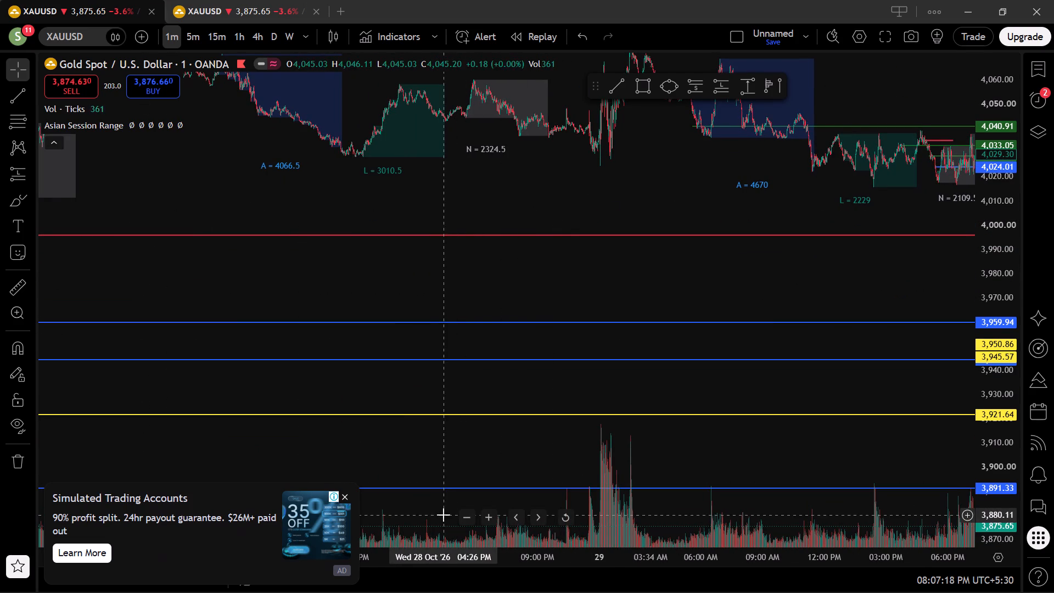
{"action": "triple_click", "coordinate": [515, 517]}
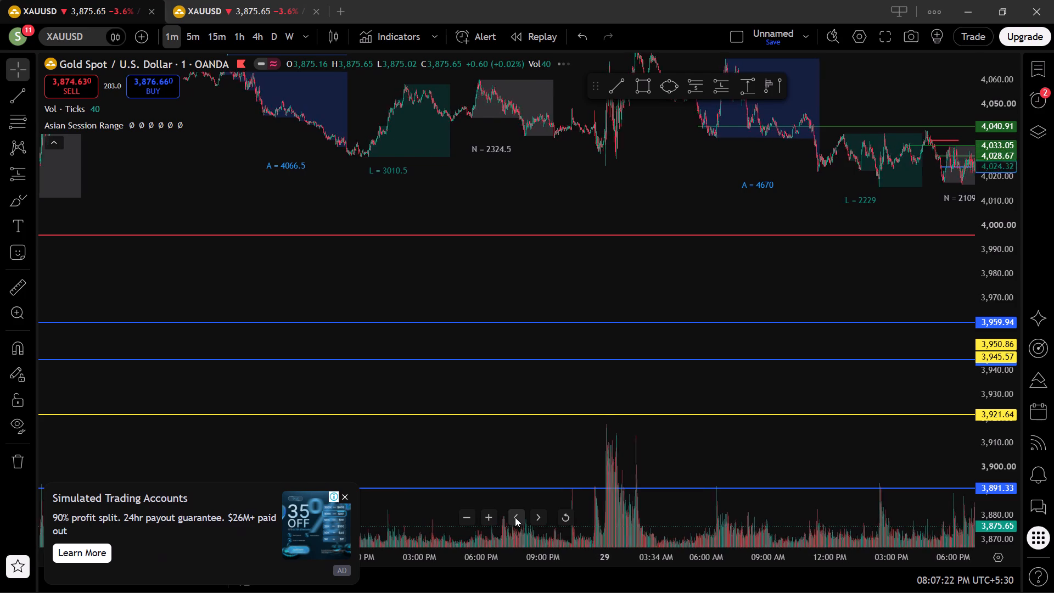
{"action": "double_click", "coordinate": [515, 517]}
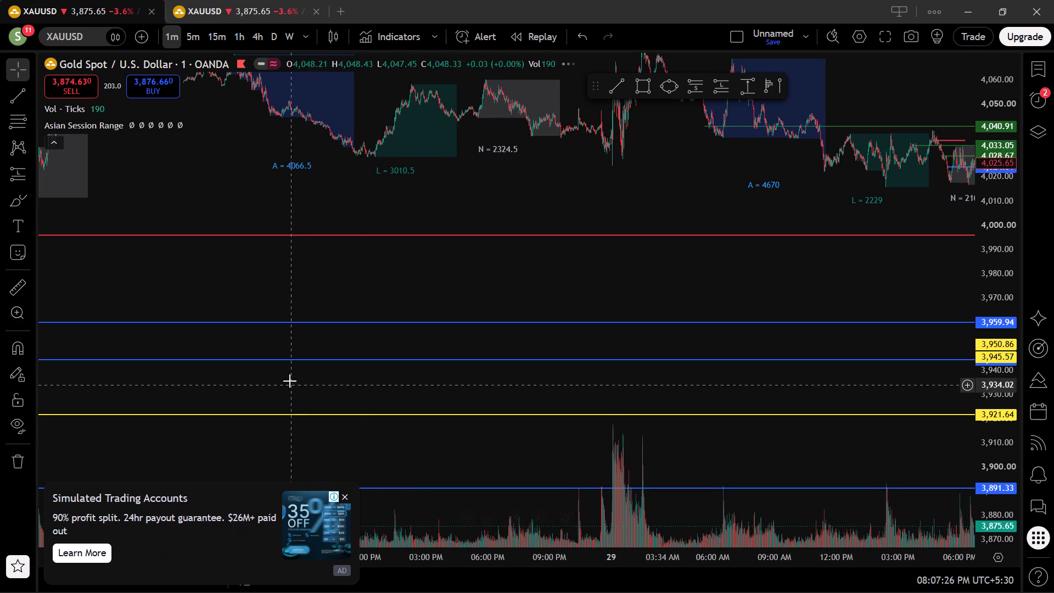
{"action": "scroll", "coordinate": [326, 366], "scroll_direction": "down", "scroll_amount": 5}
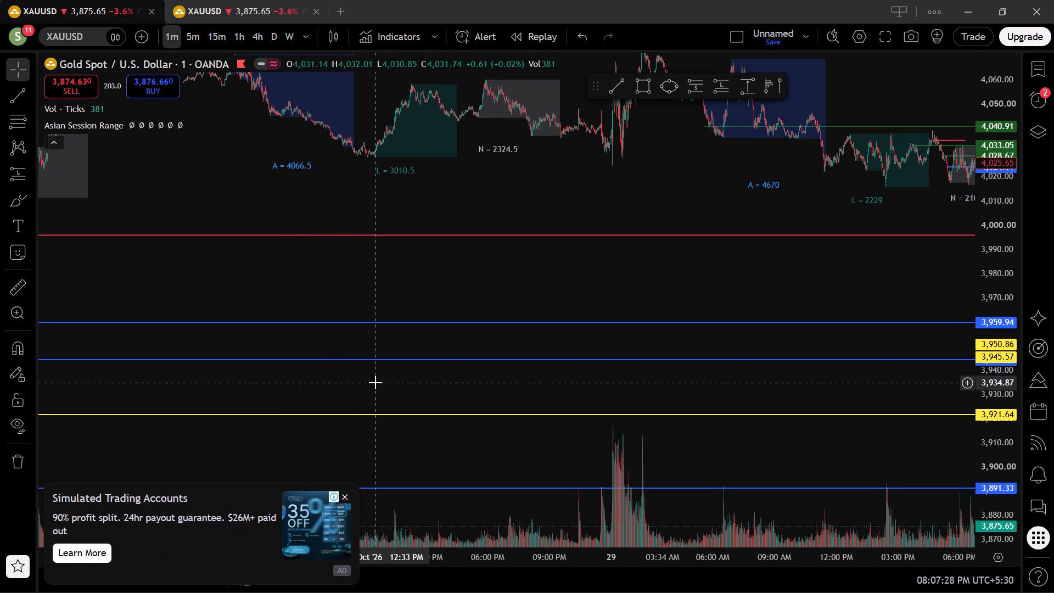
{"action": "scroll", "coordinate": [375, 383], "scroll_direction": "down", "scroll_amount": 18, "text": "shift"}
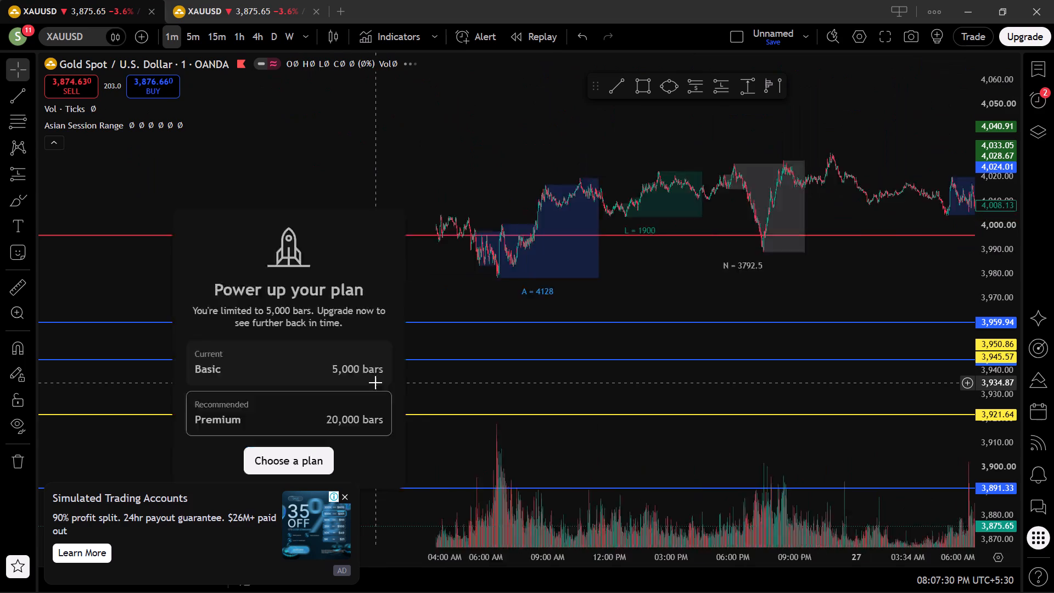
{"action": "scroll", "coordinate": [375, 383], "scroll_direction": "down", "scroll_amount": 8, "text": "shift"}
Examine Monday 26 October's XAUUSD price action, focusing on the evening session box labelled N = 3792.5.
{"action": "scroll", "coordinate": [384, 384], "scroll_direction": "up", "scroll_amount": 5, "text": "shift"}
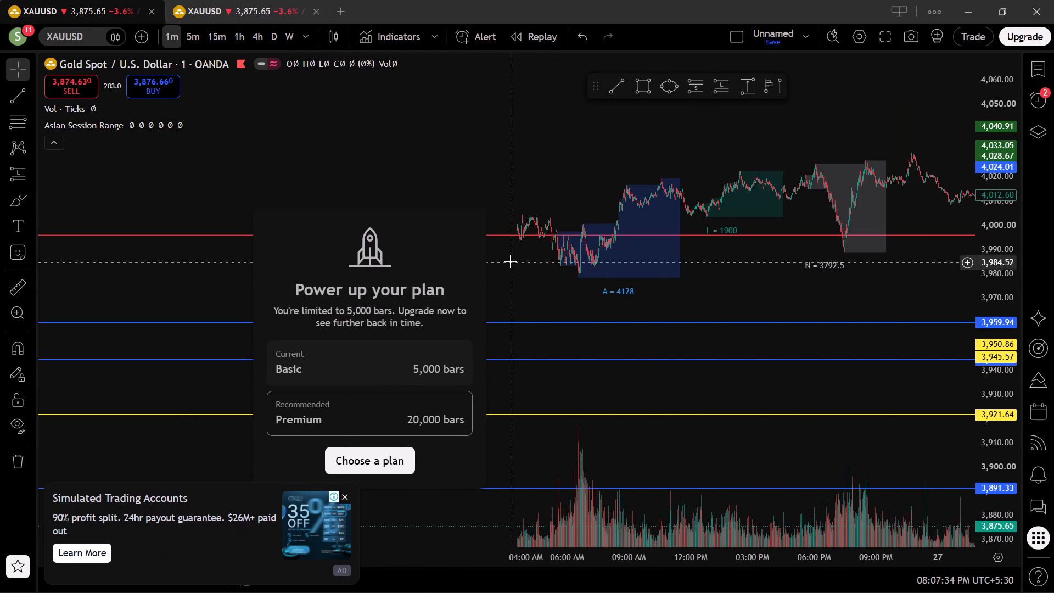
{"action": "scroll", "coordinate": [510, 258], "scroll_direction": "up", "scroll_amount": 3, "text": "shift"}
{"action": "scroll", "coordinate": [510, 258], "scroll_direction": "down", "scroll_amount": 1, "text": "shift"}
{"action": "scroll", "coordinate": [510, 258], "scroll_direction": "up", "scroll_amount": 1, "text": "shift"}
{"action": "scroll", "coordinate": [438, 285], "scroll_direction": "up", "scroll_amount": 1, "text": "shift"}
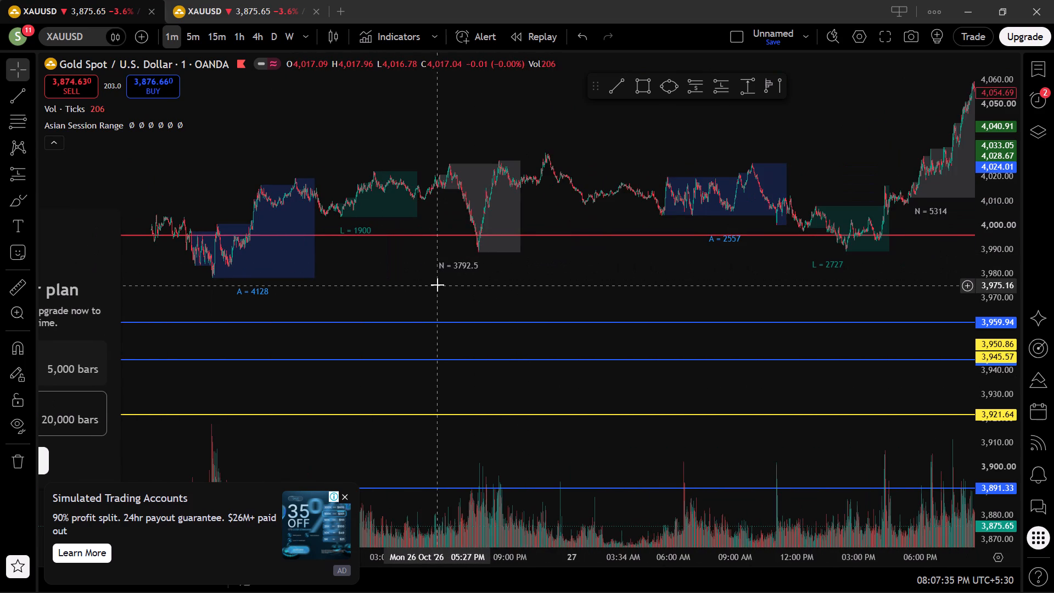
{"action": "scroll", "coordinate": [420, 302], "scroll_direction": "up", "scroll_amount": 2, "text": "ctrl"}
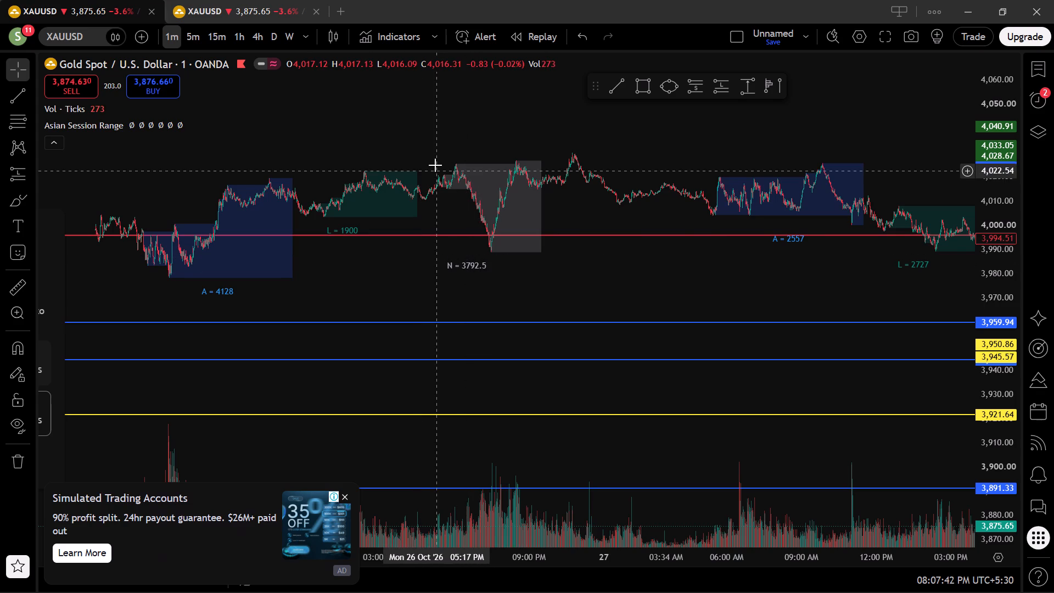
{"action": "scroll", "coordinate": [450, 184], "scroll_direction": "up", "scroll_amount": 3, "text": "ctrl"}
{"action": "scroll", "coordinate": [450, 184], "scroll_direction": "down", "scroll_amount": 1, "text": "ctrl"}
{"action": "scroll", "coordinate": [450, 184], "scroll_direction": "up", "scroll_amount": 6, "text": "ctrl"}
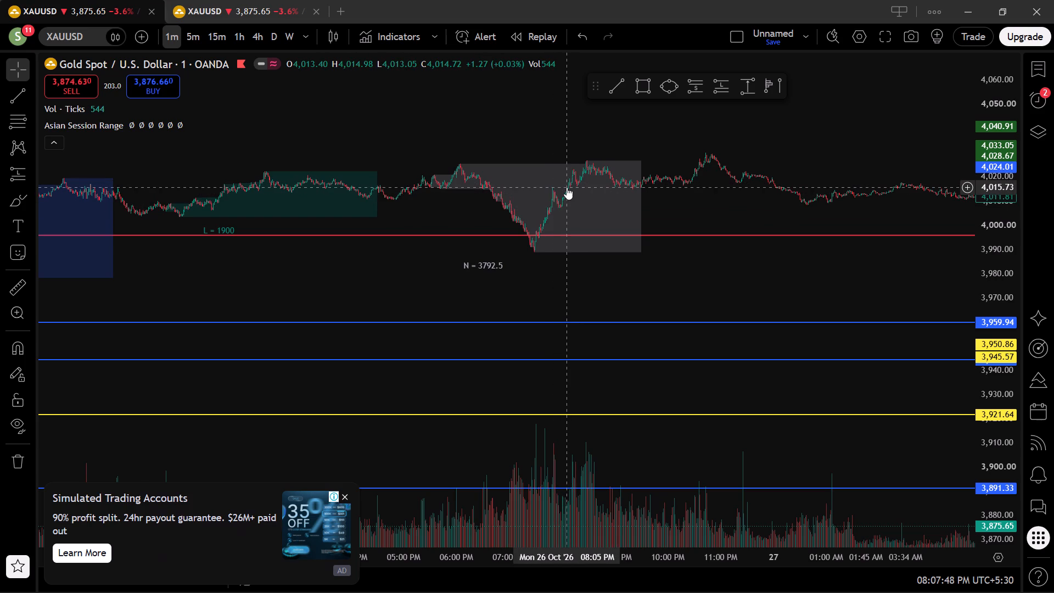
{"action": "scroll", "coordinate": [738, 183], "scroll_direction": "down", "scroll_amount": 9, "text": "ctrl"}
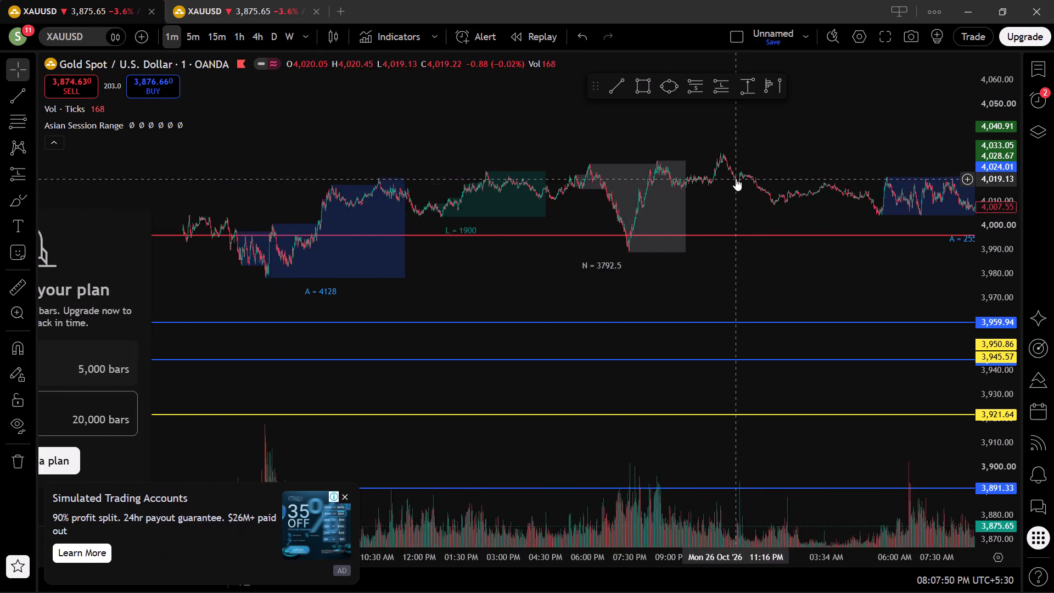
Move on to Tuesday 27 October and examine the price action in the evening session box labelled N = 5314.
{"action": "left_click_drag", "start_coordinate": [840, 137], "coordinate": [537, 193]}
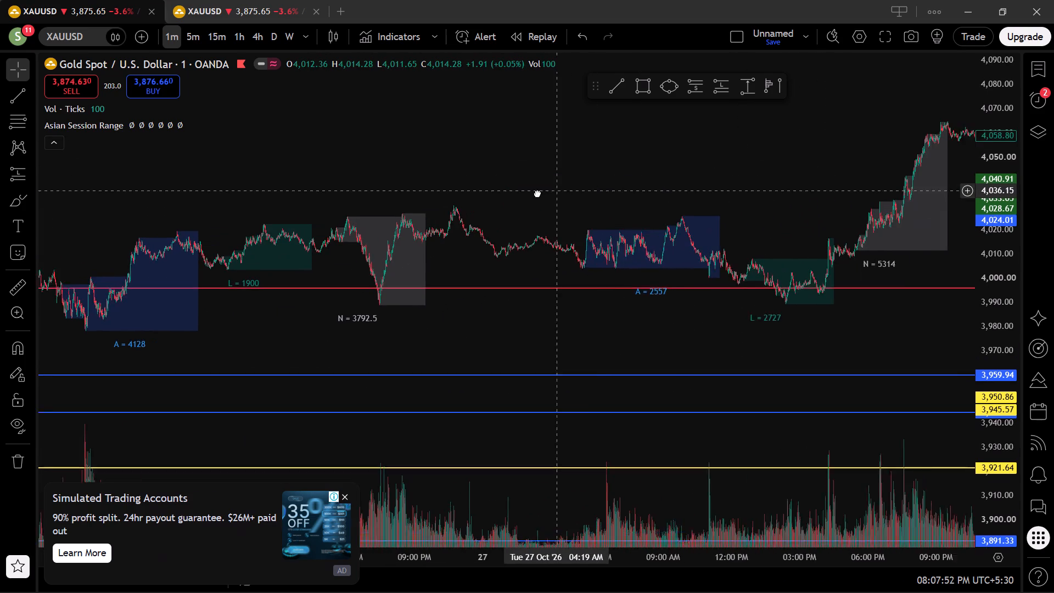
{"action": "left_click_drag", "start_coordinate": [537, 193], "coordinate": [319, 231]}
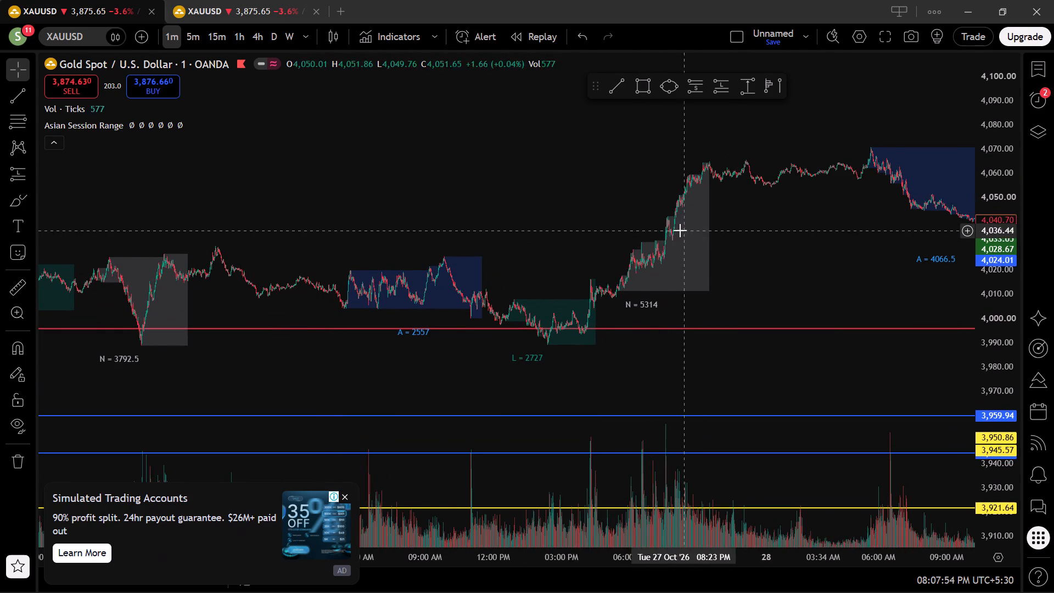
{"action": "scroll", "coordinate": [655, 231], "scroll_direction": "up", "scroll_amount": 13, "text": "ctrl"}
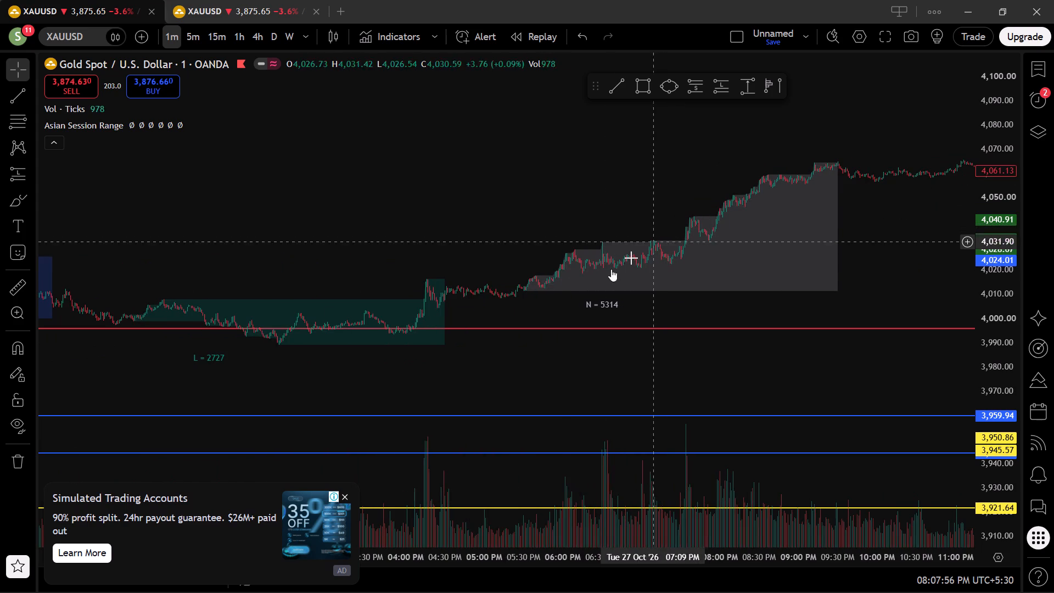
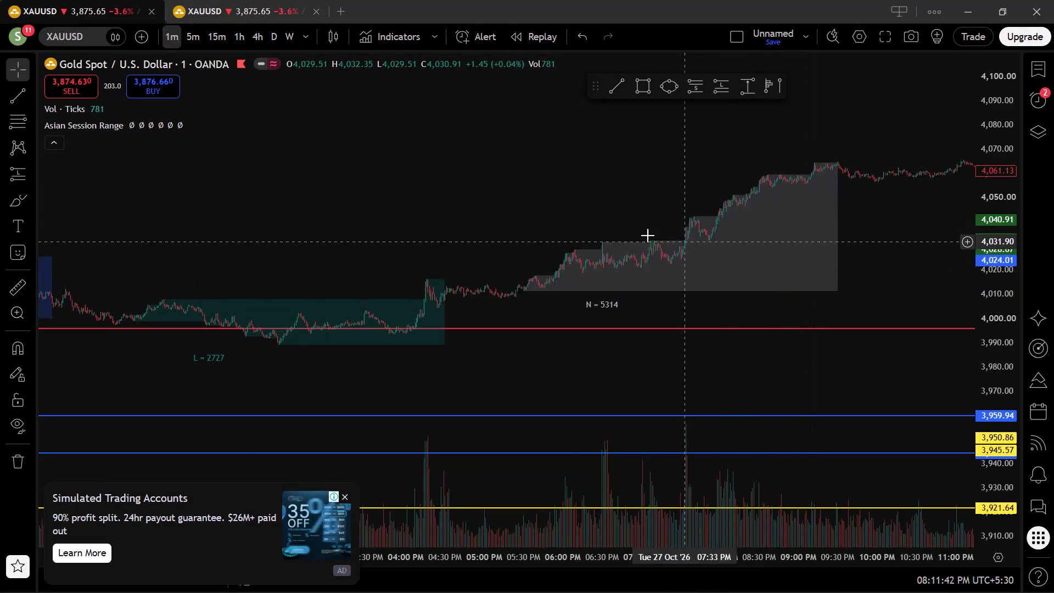
Examine Tuesday 27 October's price climb in detail within and just after the evening session box labelled N = 5314.
{"action": "scroll", "coordinate": [450, 343], "scroll_direction": "up", "scroll_amount": 4}
{"action": "scroll", "coordinate": [450, 343], "scroll_direction": "down", "scroll_amount": 1}
{"action": "scroll", "coordinate": [450, 343], "scroll_direction": "up", "scroll_amount": 1}
{"action": "scroll", "coordinate": [985, 216], "scroll_direction": "up", "scroll_amount": 2}
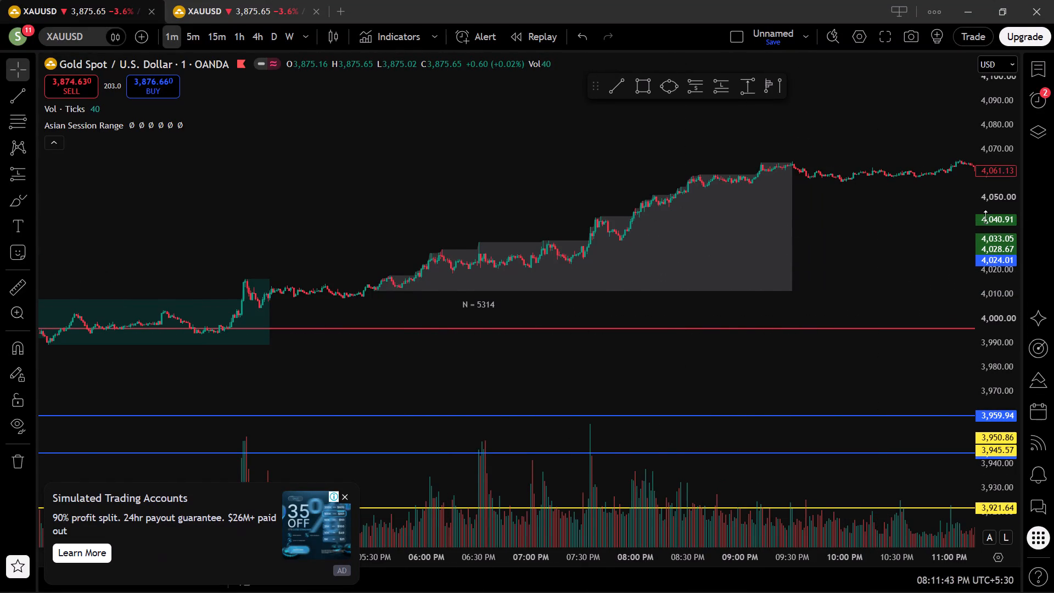
{"action": "scroll", "coordinate": [985, 216], "scroll_direction": "up", "scroll_amount": 9}
{"action": "scroll", "coordinate": [520, 250], "scroll_direction": "up", "scroll_amount": 7}
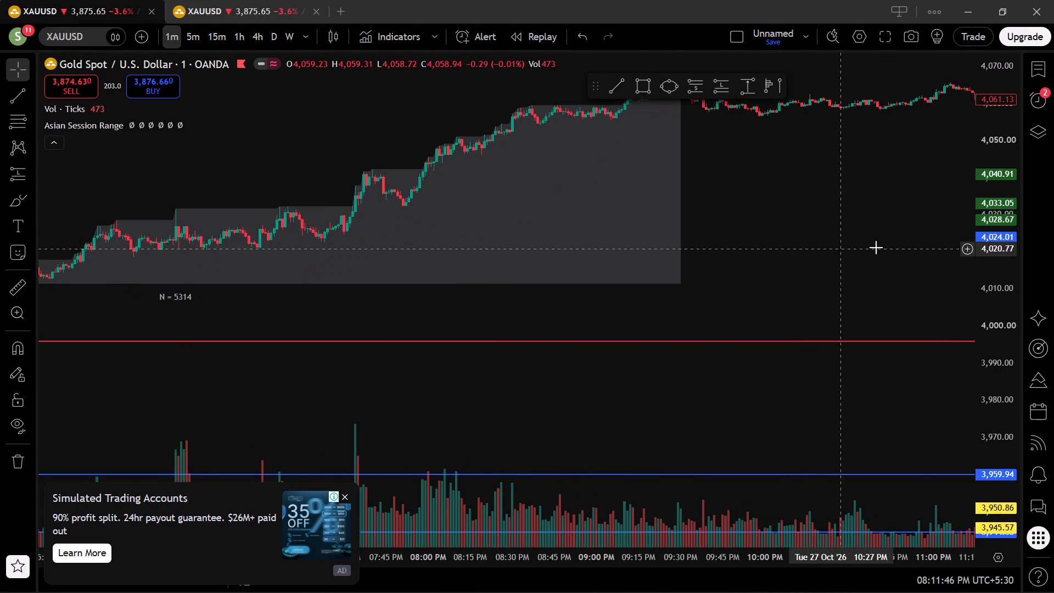
{"action": "scroll", "coordinate": [993, 234], "scroll_direction": "up", "scroll_amount": 2}
{"action": "scroll", "coordinate": [993, 234], "scroll_direction": "down", "scroll_amount": 1}
{"action": "scroll", "coordinate": [993, 234], "scroll_direction": "up", "scroll_amount": 2}
{"action": "scroll", "coordinate": [593, 345], "scroll_direction": "down", "scroll_amount": 4}
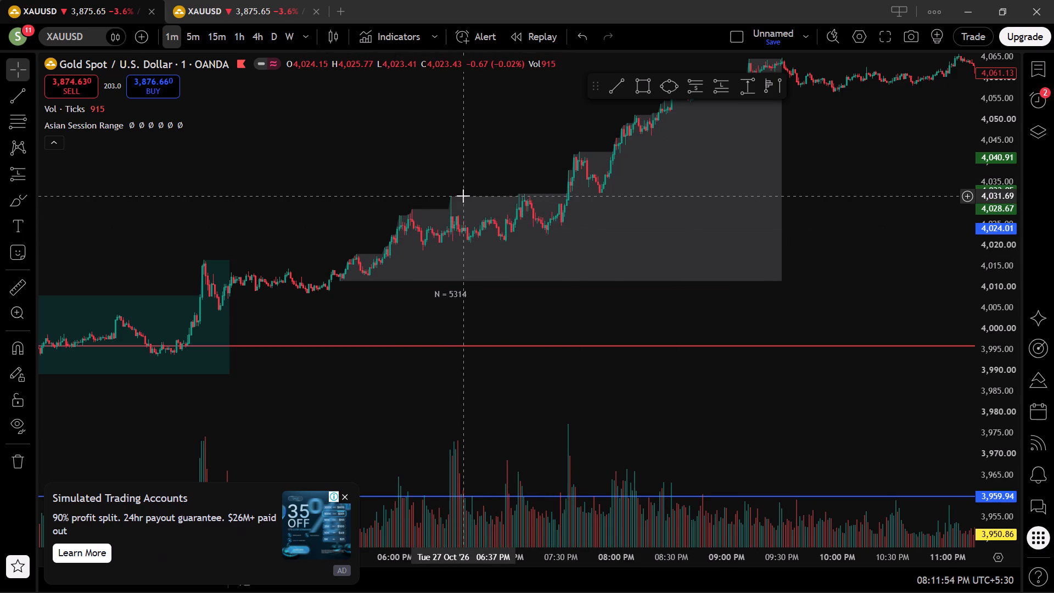
Examine the sessions preceding the N = 5314 box, including A = 2557 and L = 2727, back to Monday's session boxes.
{"action": "scroll", "coordinate": [453, 199], "scroll_direction": "down", "scroll_amount": 9}
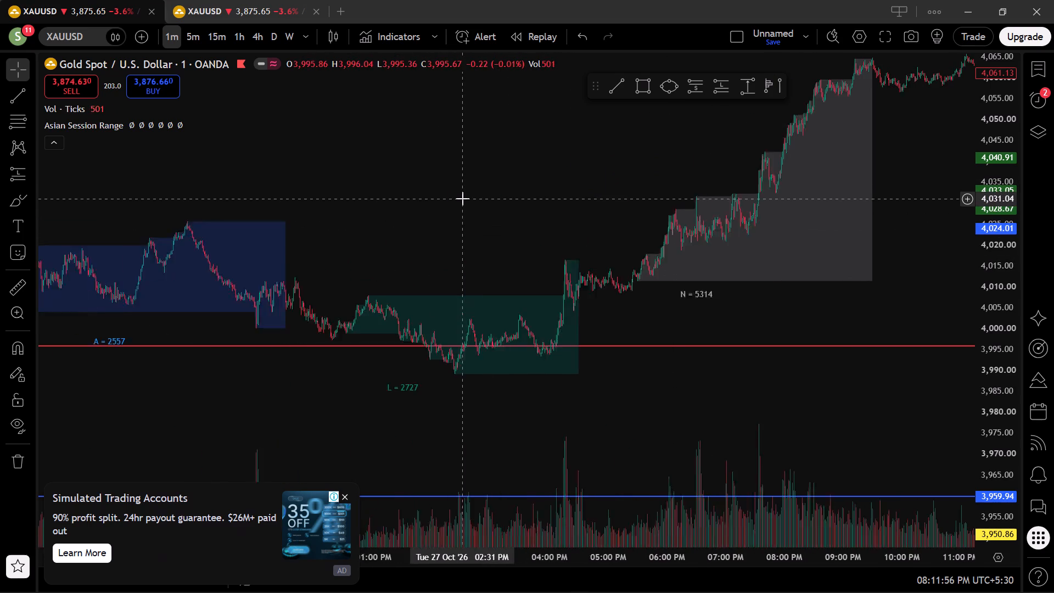
{"action": "scroll", "coordinate": [463, 199], "scroll_direction": "down", "scroll_amount": 7}
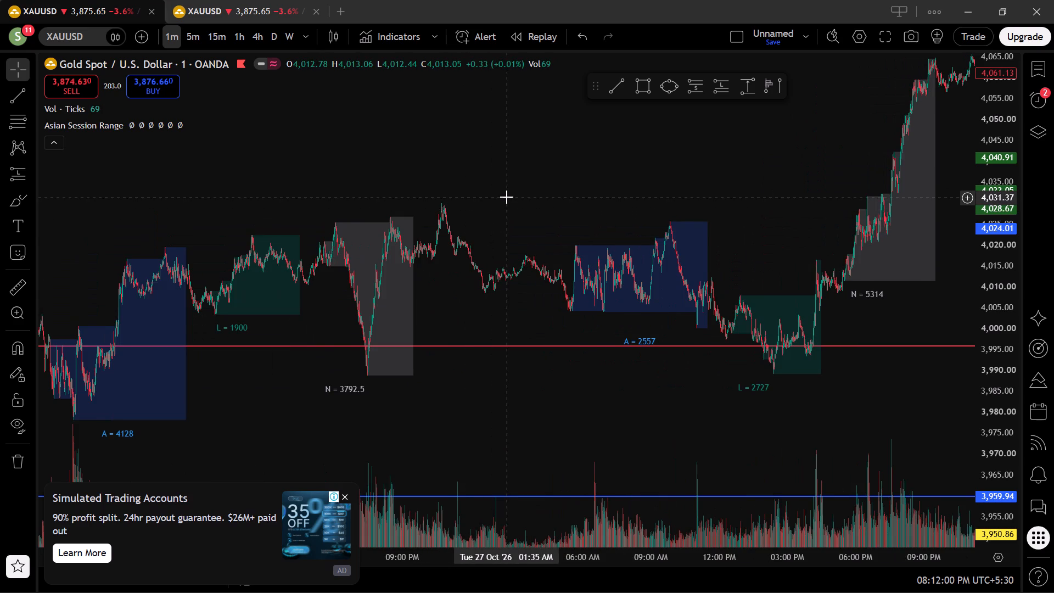
{"action": "scroll", "coordinate": [517, 203], "scroll_direction": "down", "scroll_amount": 6}
{"action": "scroll", "coordinate": [517, 203], "scroll_direction": "up", "scroll_amount": 12}
{"action": "scroll", "coordinate": [517, 203], "scroll_direction": "down", "scroll_amount": 5}
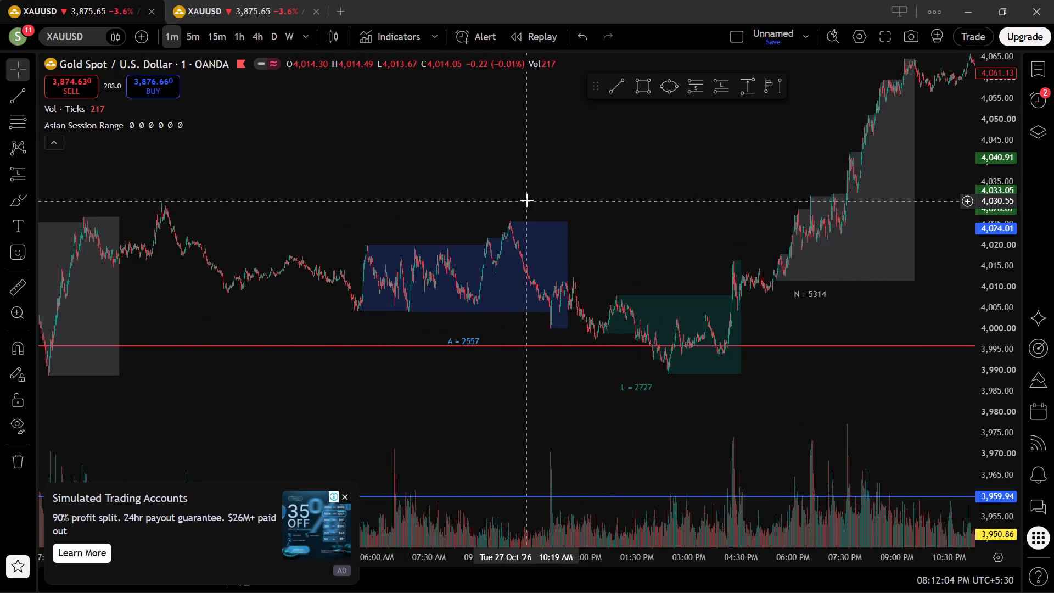
{"action": "scroll", "coordinate": [527, 200], "scroll_direction": "up", "scroll_amount": 2}
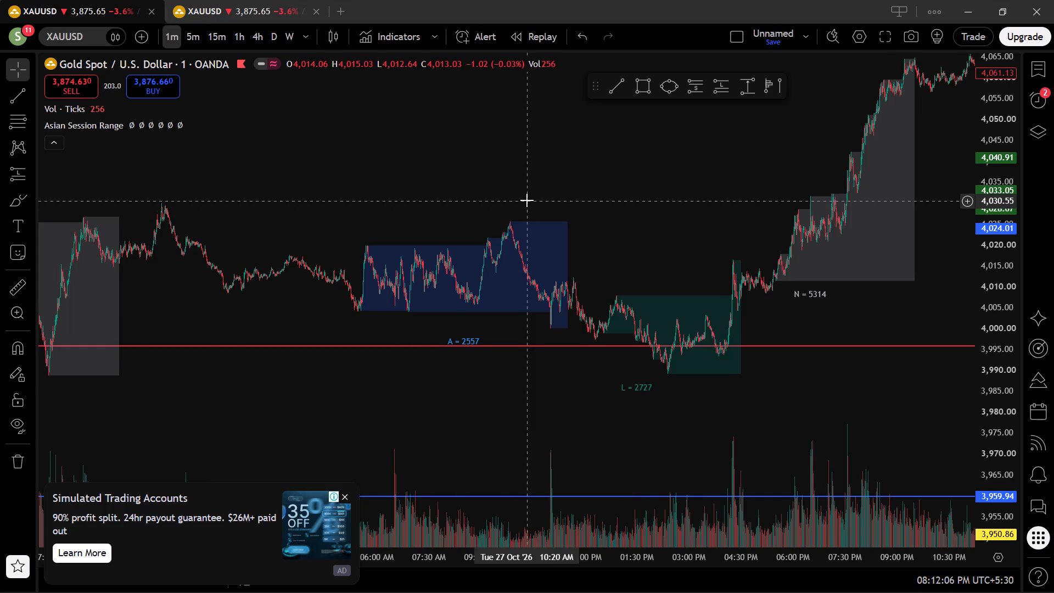
Place a long position inside the N = 5314 box at 07:42 PM on Tuesday 27 October, with entry at about 4,039.90.
{"action": "scroll", "coordinate": [527, 200], "scroll_direction": "up", "scroll_amount": 10}
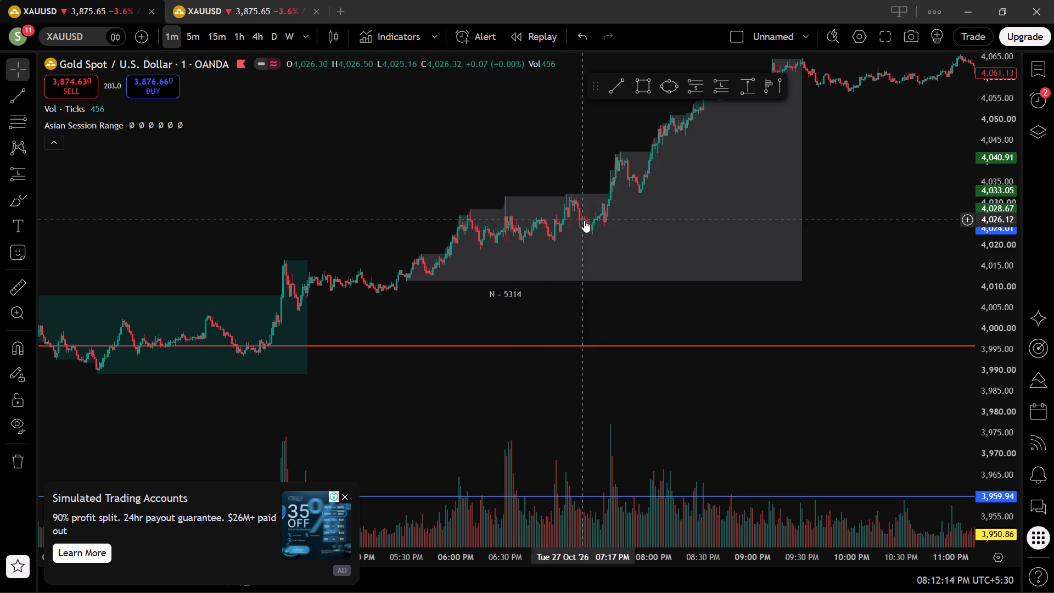
{"action": "left_click_drag", "start_coordinate": [700, 166], "coordinate": [679, 215]}
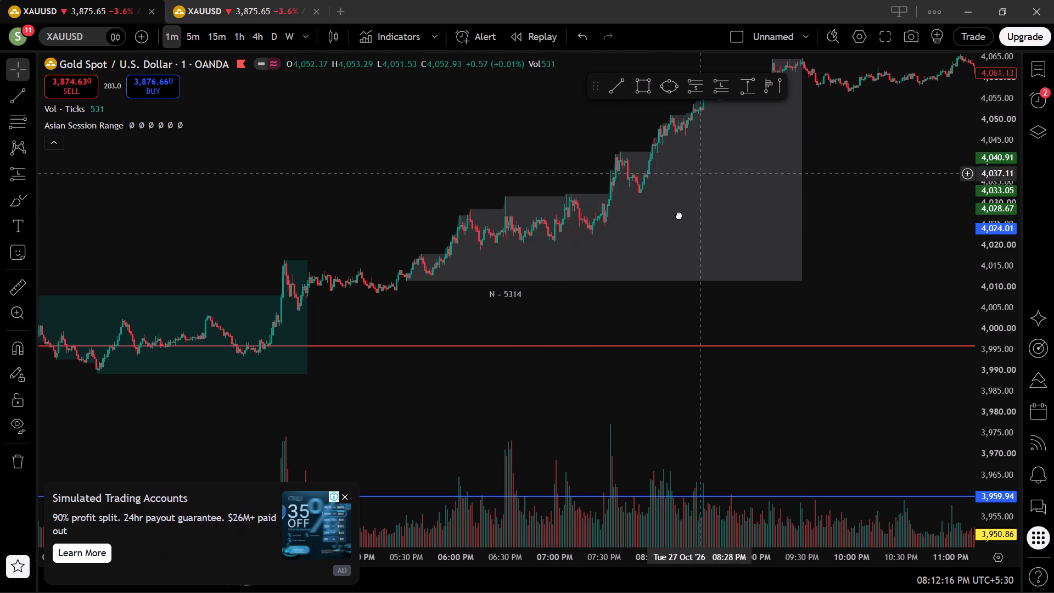
{"action": "left_click_drag", "start_coordinate": [679, 215], "coordinate": [623, 302]}
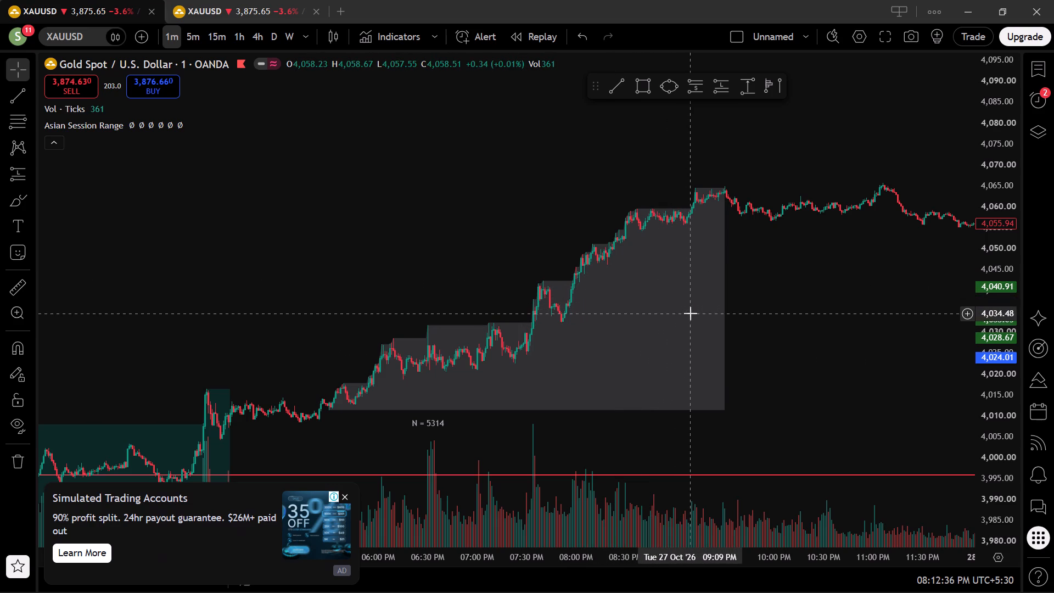
{"action": "left_click", "coordinate": [548, 291]}
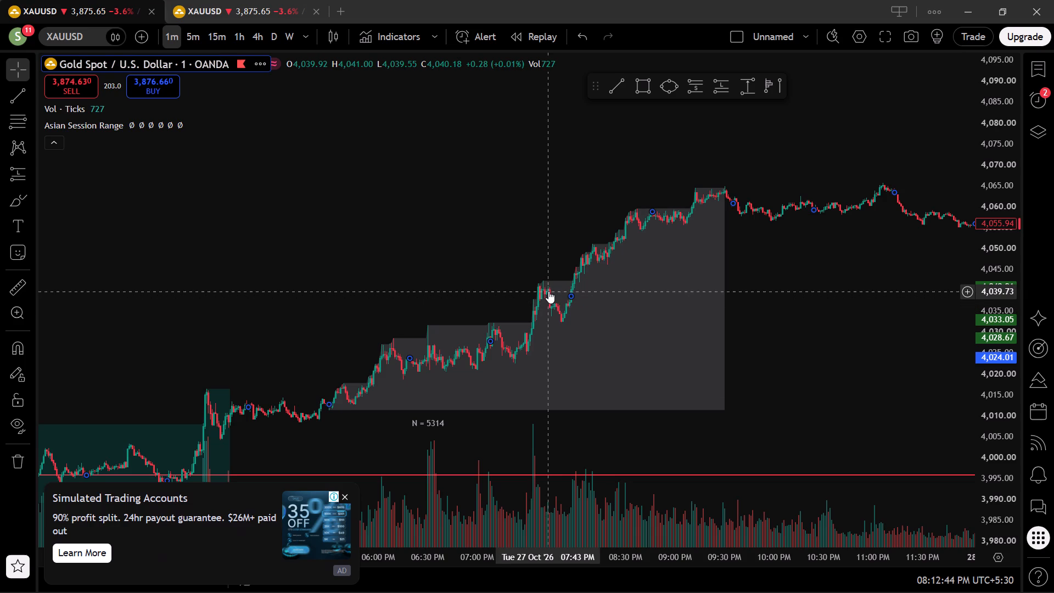
{"action": "left_click", "coordinate": [726, 88]}
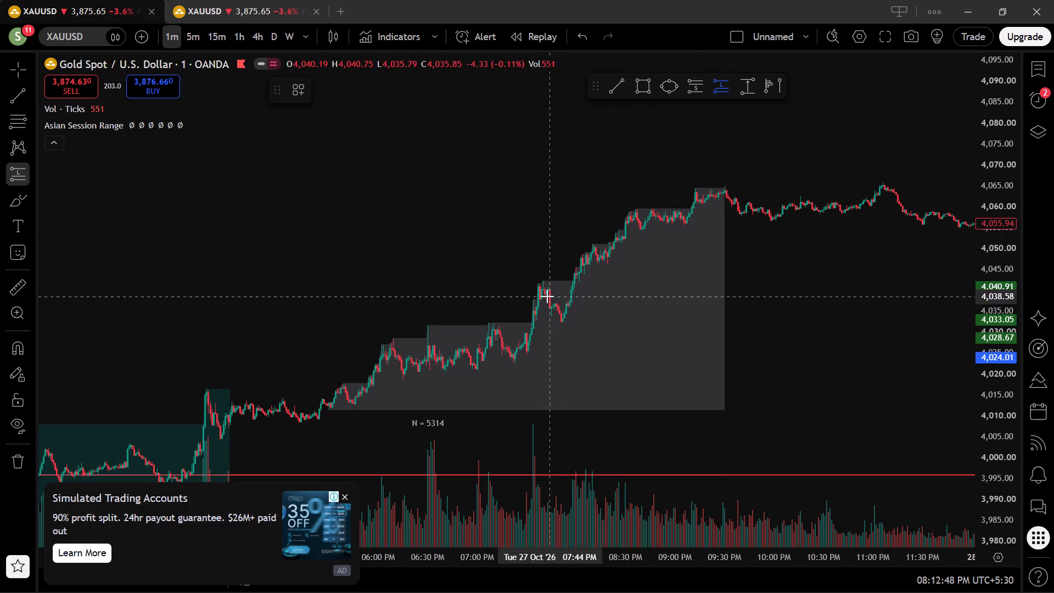
{"action": "left_click", "coordinate": [547, 290]}
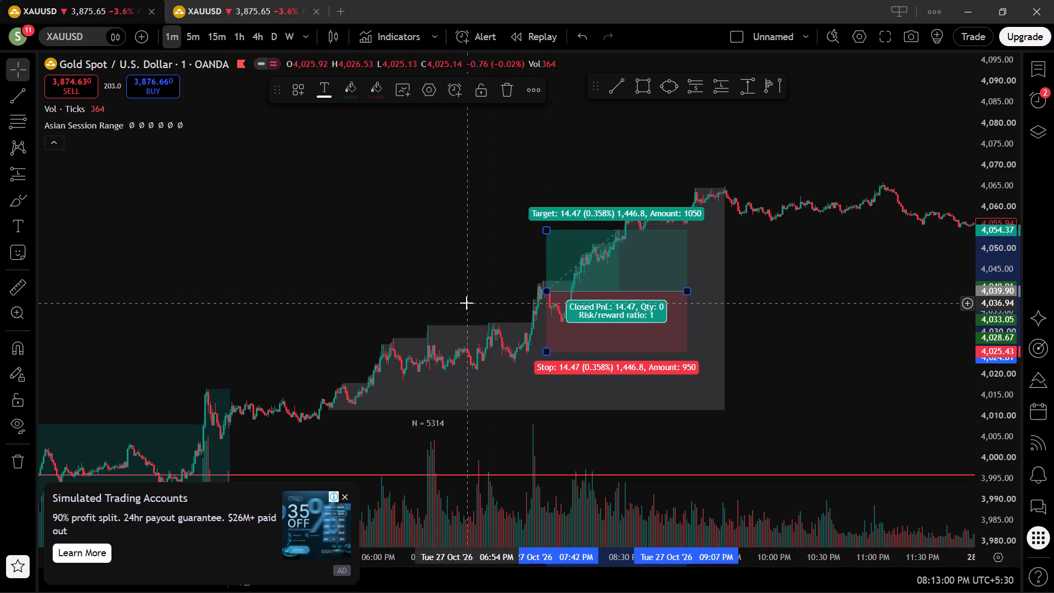
{"action": "left_click", "coordinate": [868, 337]}
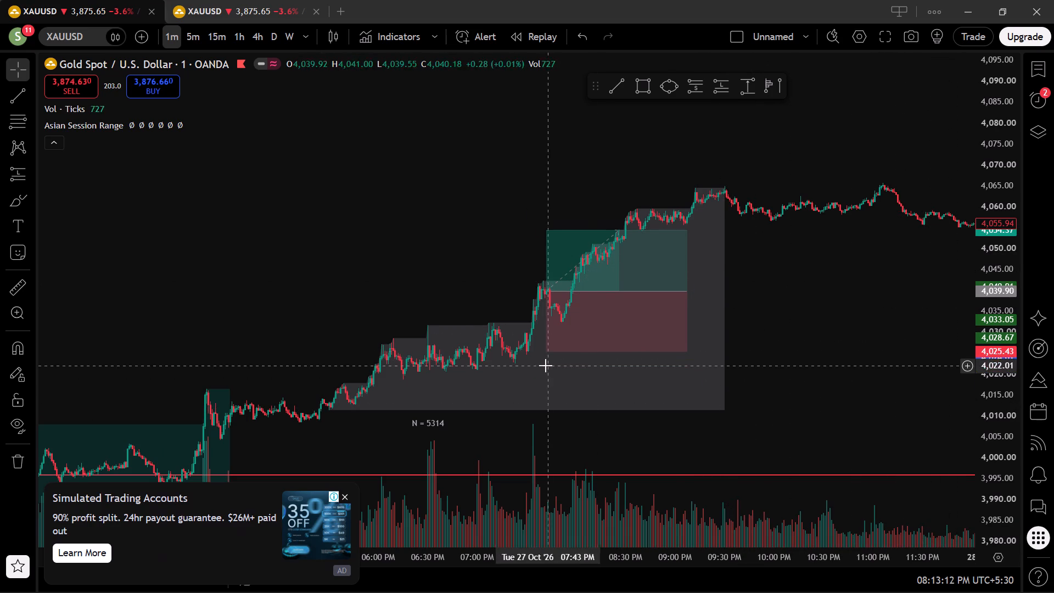
Tighten the long position's stop level to about 4,033.01, near the low of the pullback after entry.
{"action": "left_click_drag", "start_coordinate": [547, 350], "coordinate": [546, 318]}
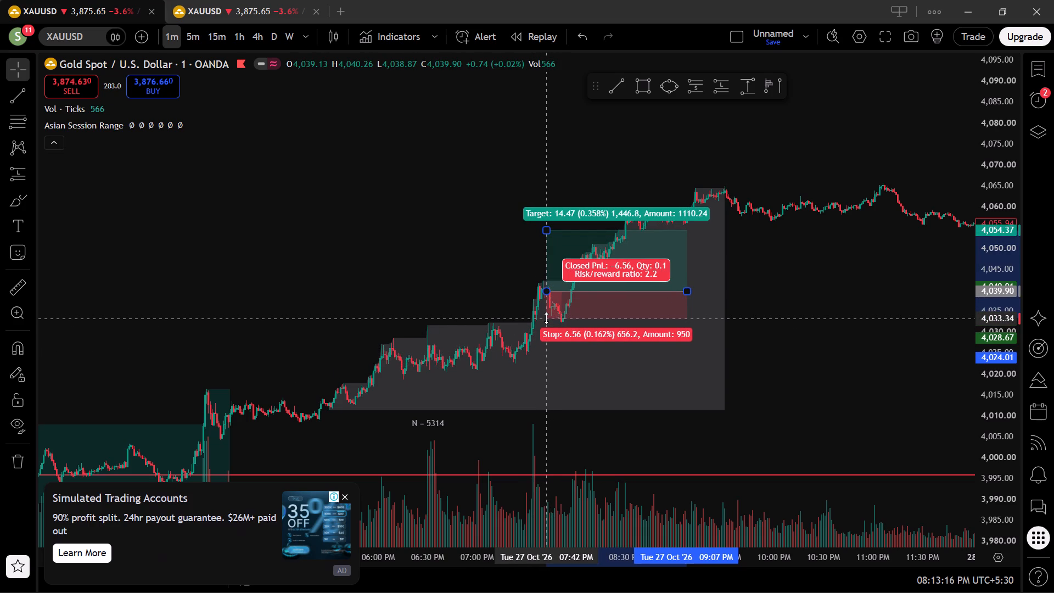
{"action": "left_click_drag", "start_coordinate": [546, 318], "coordinate": [545, 320]}
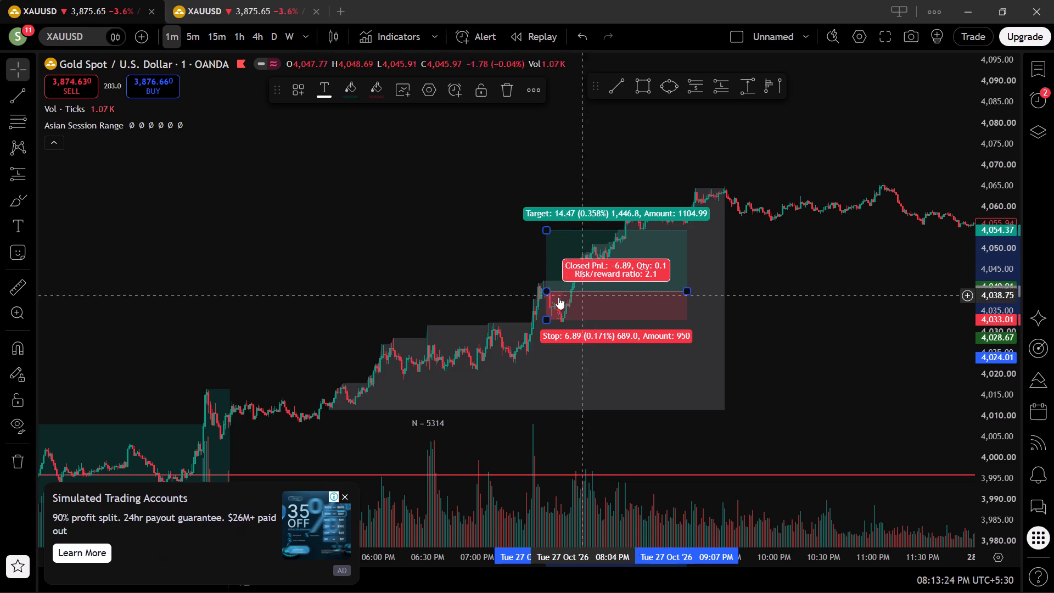
{"action": "left_click_drag", "start_coordinate": [467, 261], "coordinate": [474, 260]}
Review the long position against Tuesday's earlier session boxes and select it.
{"action": "scroll", "coordinate": [474, 260], "scroll_direction": "down", "scroll_amount": 5}
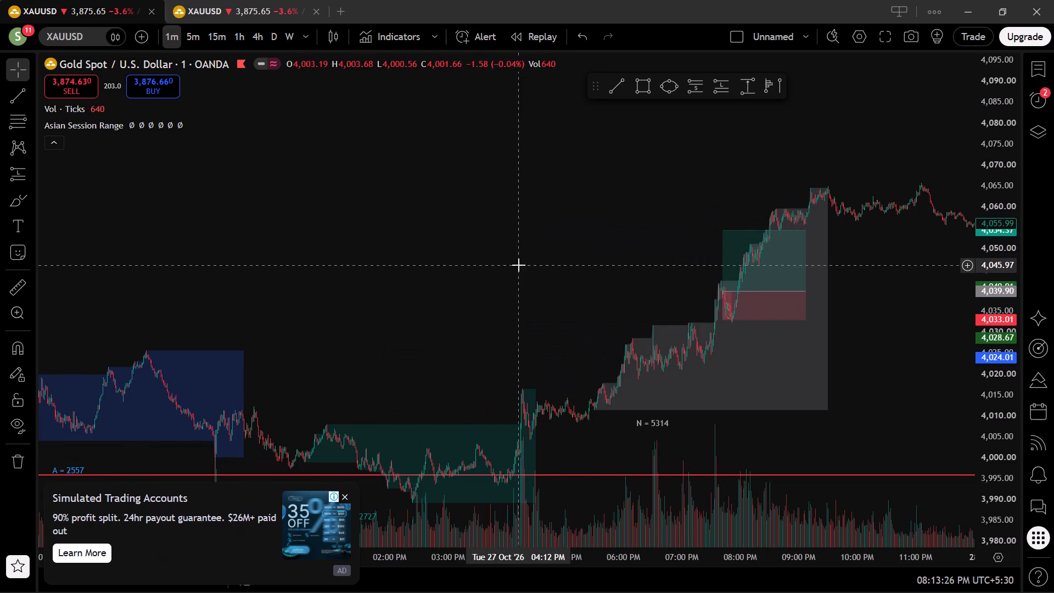
{"action": "scroll", "coordinate": [540, 264], "scroll_direction": "down", "scroll_amount": 6}
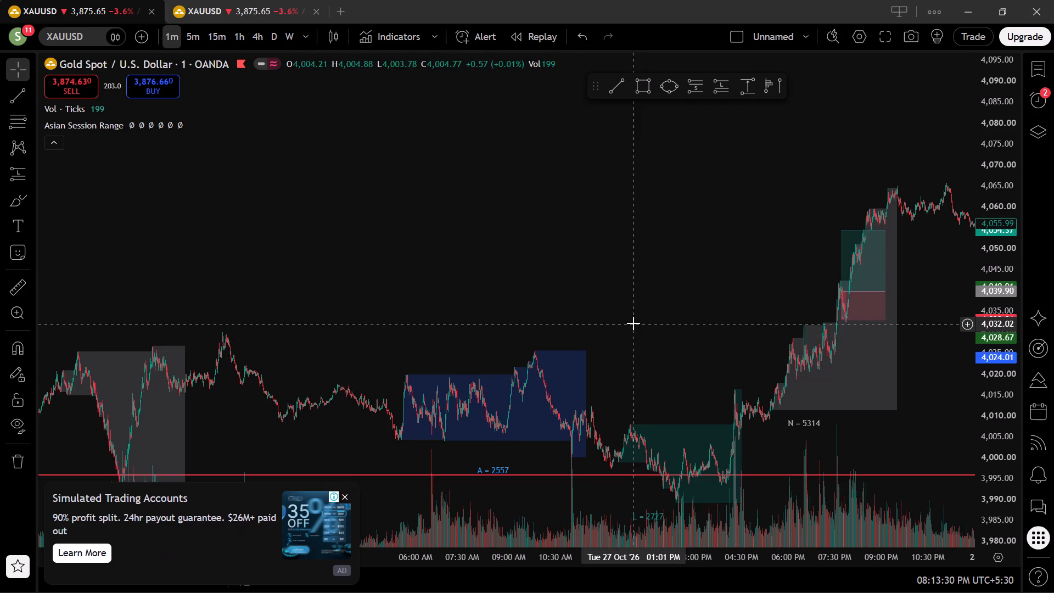
{"action": "scroll", "coordinate": [631, 323], "scroll_direction": "up", "scroll_amount": 10}
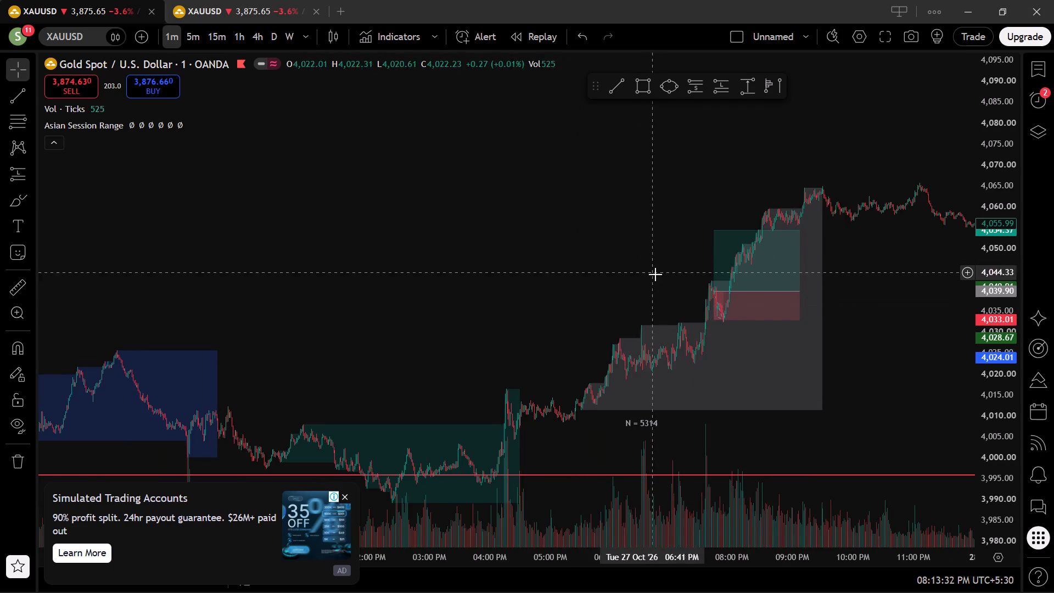
{"action": "scroll", "coordinate": [682, 283], "scroll_direction": "up", "scroll_amount": 6}
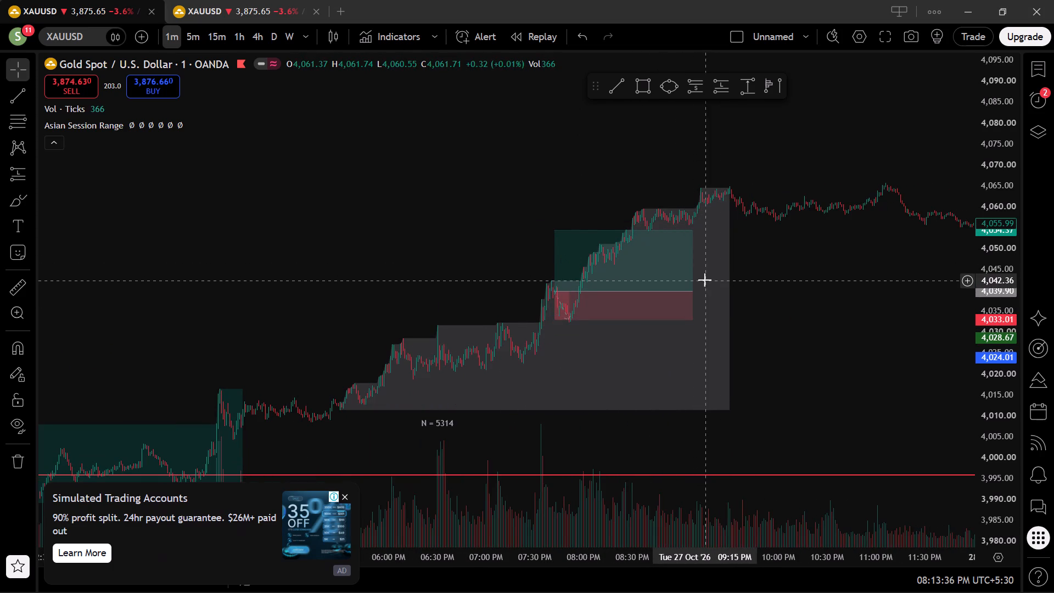
{"action": "left_click", "coordinate": [644, 313]}
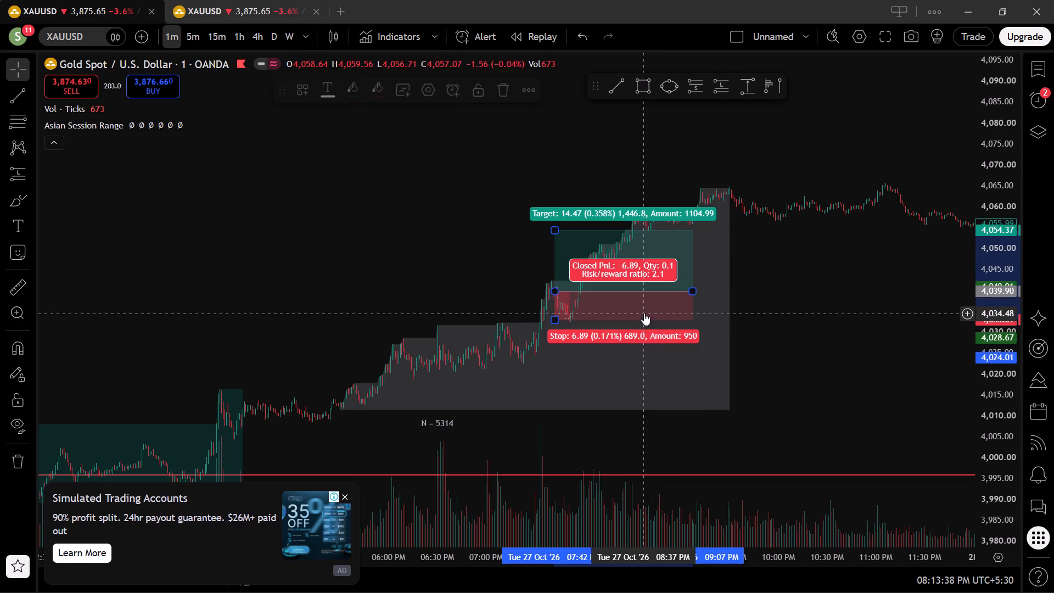
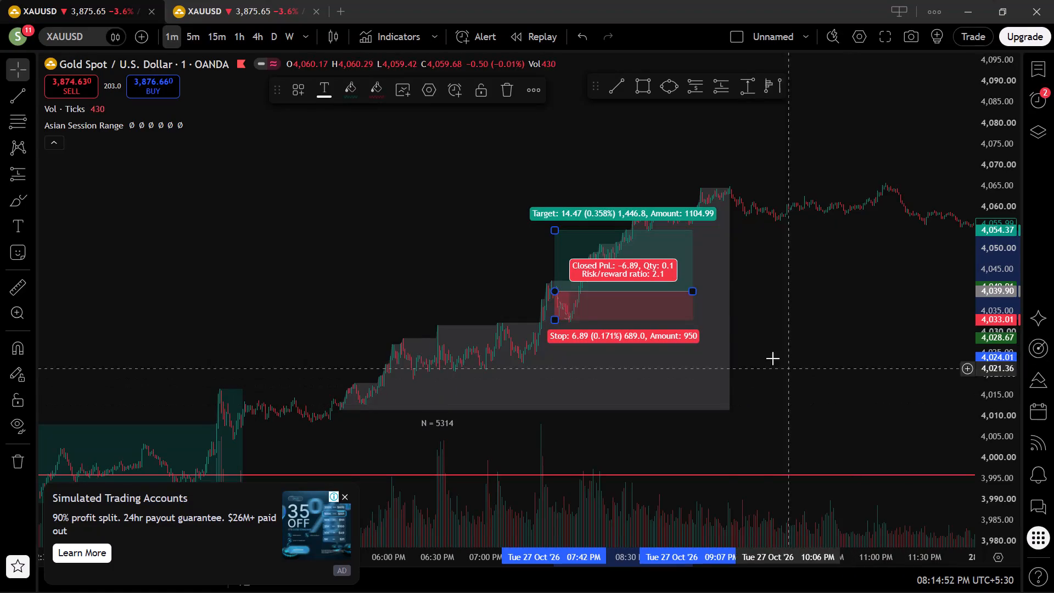
Shorten the long position inside the N = 5314 box so it ends at the close of the pullback after entry.
{"action": "left_click_drag", "start_coordinate": [697, 290], "coordinate": [672, 294]}
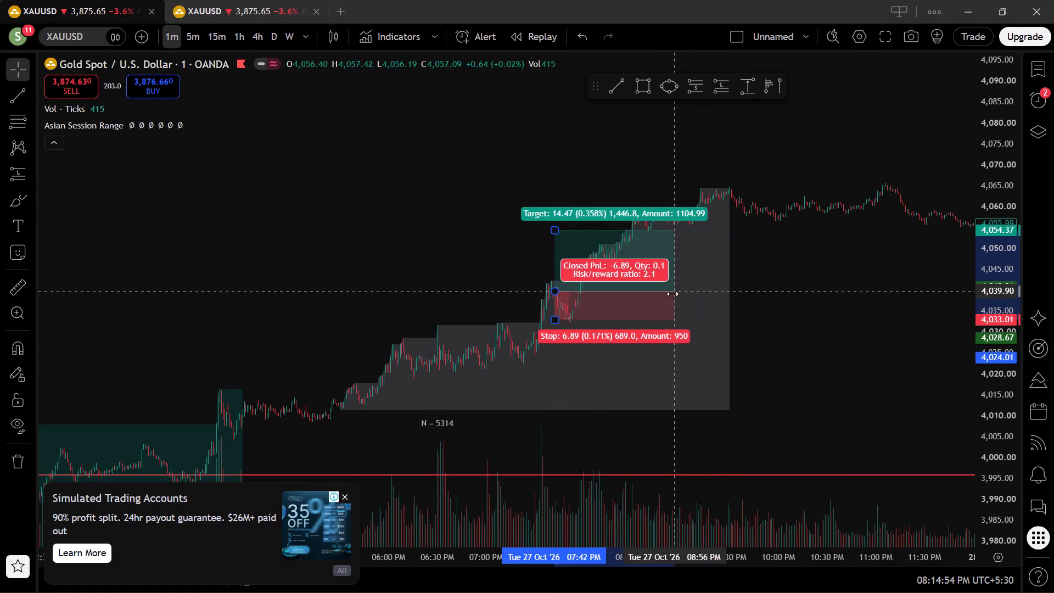
{"action": "left_click_drag", "start_coordinate": [672, 294], "coordinate": [573, 313]}
{"action": "left_click", "coordinate": [646, 313]}
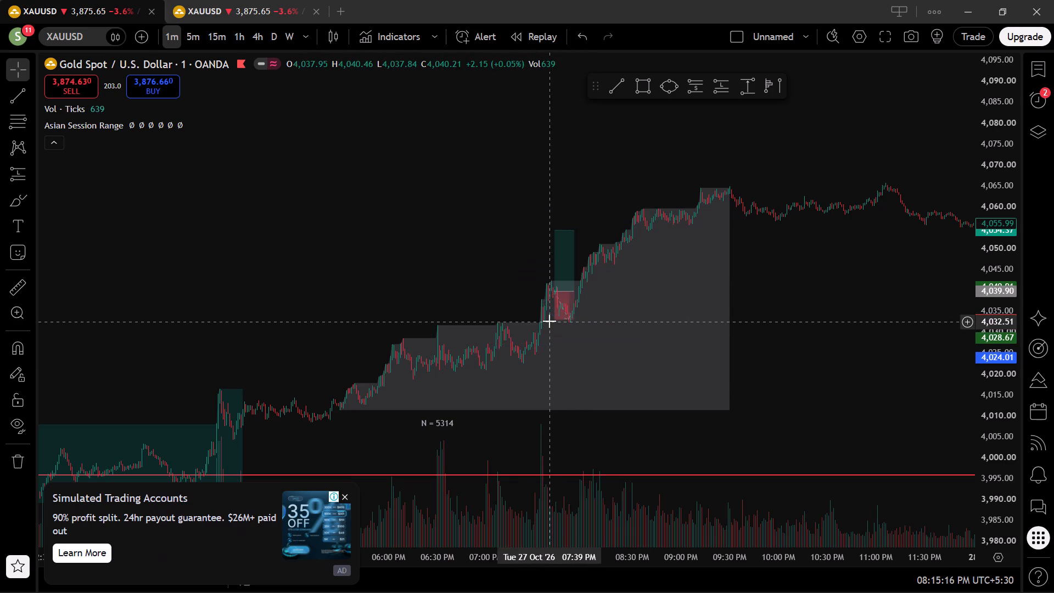
Raise the shortened long position's stop level to about 4,033.99.
{"action": "left_click_drag", "start_coordinate": [554, 321], "coordinate": [550, 317]}
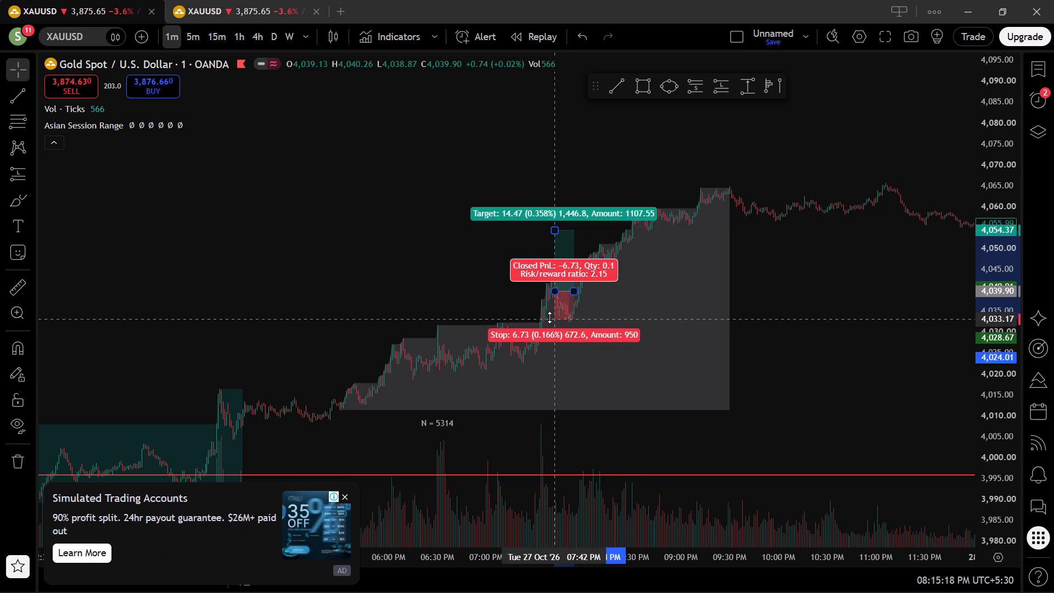
{"action": "left_click_drag", "start_coordinate": [550, 317], "coordinate": [550, 315]}
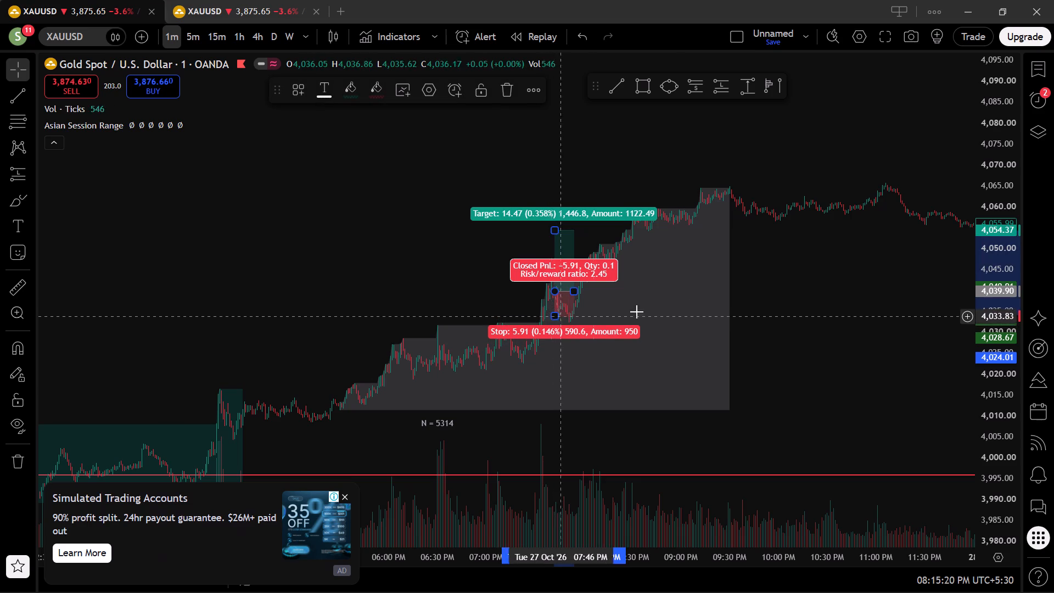
{"action": "left_click", "coordinate": [861, 409]}
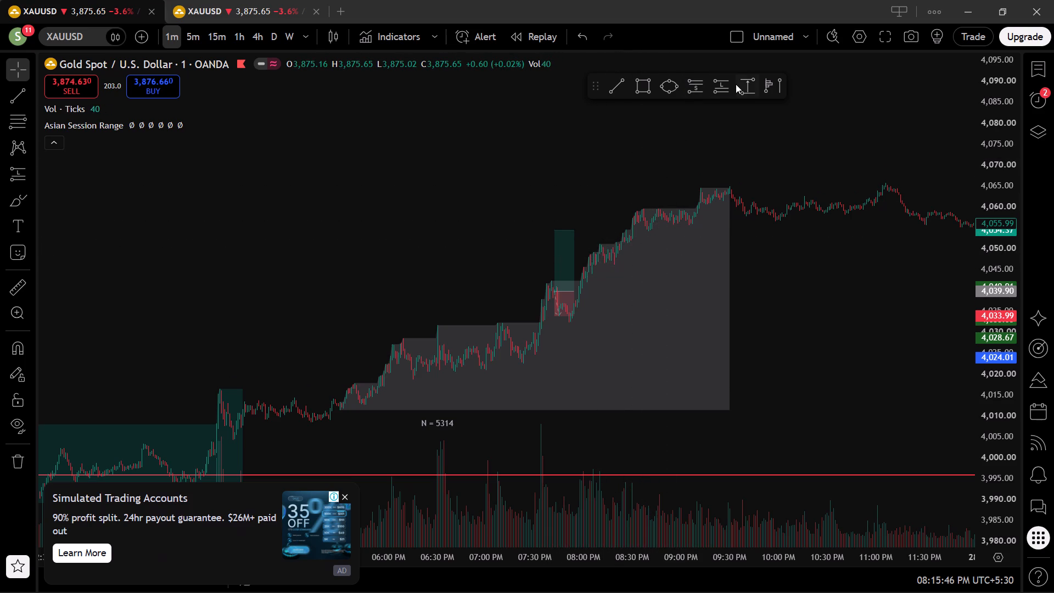
Place a short position at 07:50 PM on Tuesday 27 October, with entry at about 4,033.83 and stop at about 4,037.60.
{"action": "left_click", "coordinate": [699, 89]}
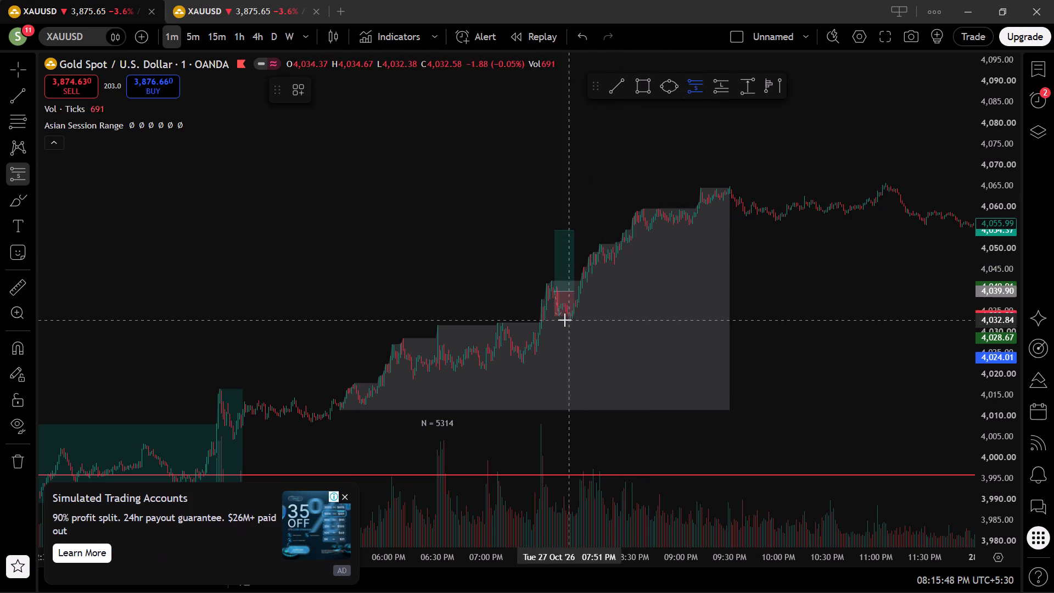
{"action": "left_click", "coordinate": [567, 316]}
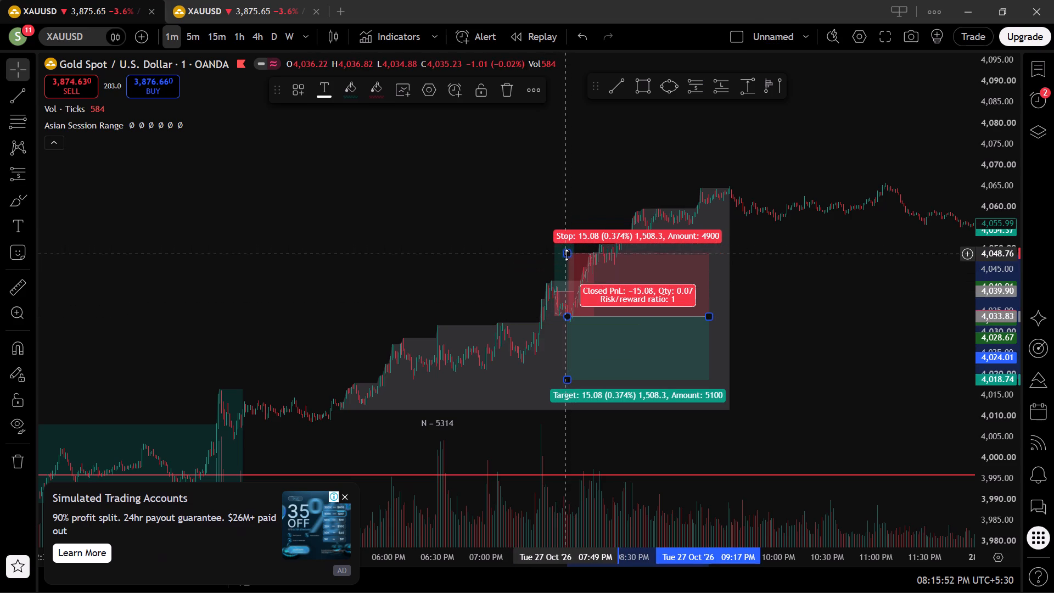
{"action": "left_click_drag", "start_coordinate": [567, 255], "coordinate": [576, 274]}
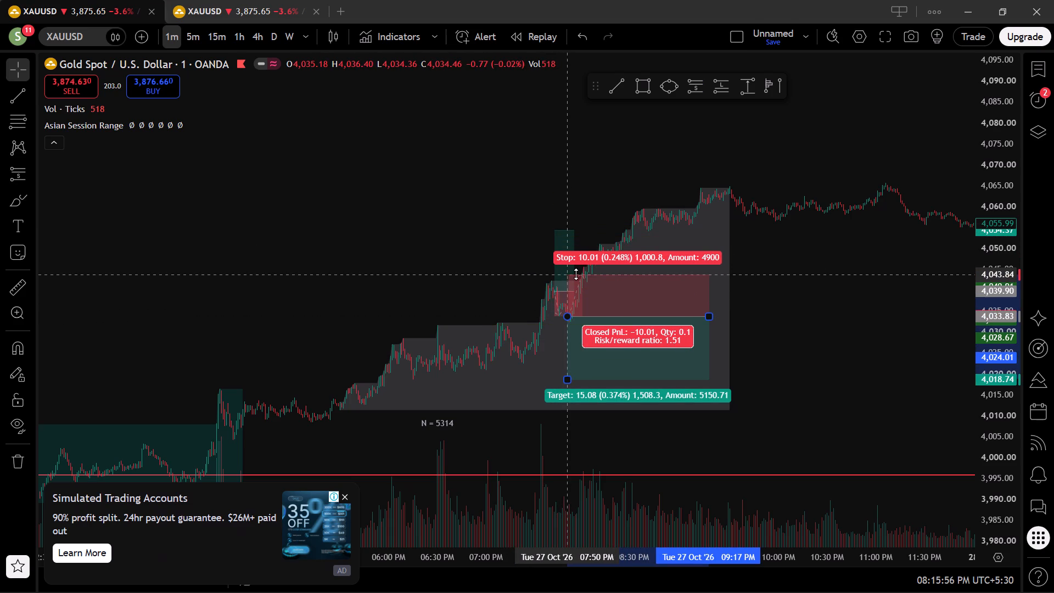
{"action": "left_click_drag", "start_coordinate": [576, 274], "coordinate": [578, 277]}
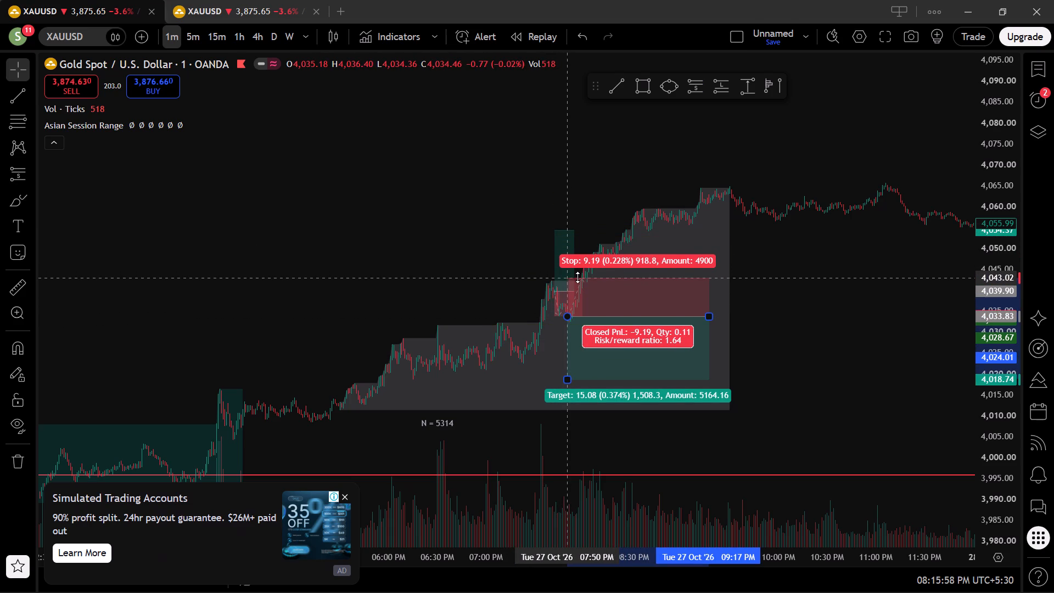
{"action": "left_click_drag", "start_coordinate": [578, 277], "coordinate": [573, 285]}
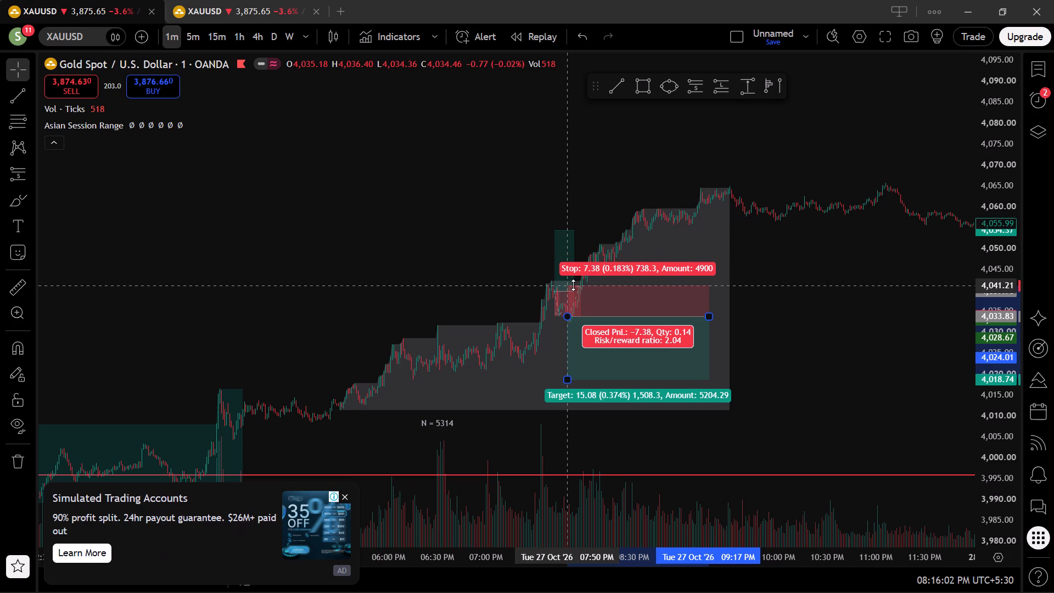
{"action": "left_click_drag", "start_coordinate": [573, 285], "coordinate": [571, 282]}
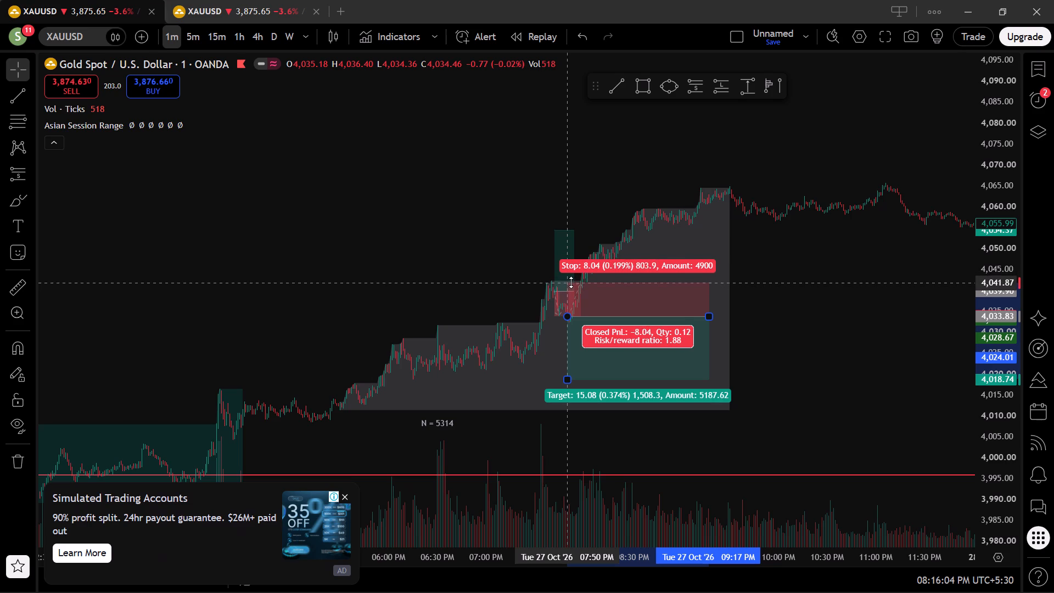
{"action": "left_click_drag", "start_coordinate": [571, 282], "coordinate": [571, 290]}
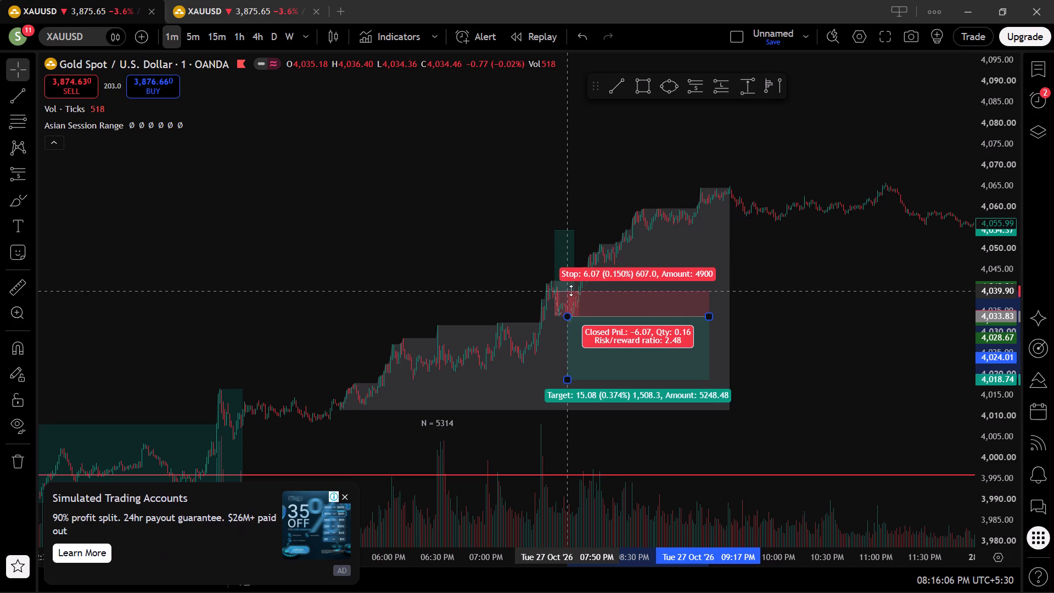
{"action": "left_click_drag", "start_coordinate": [571, 290], "coordinate": [573, 295]}
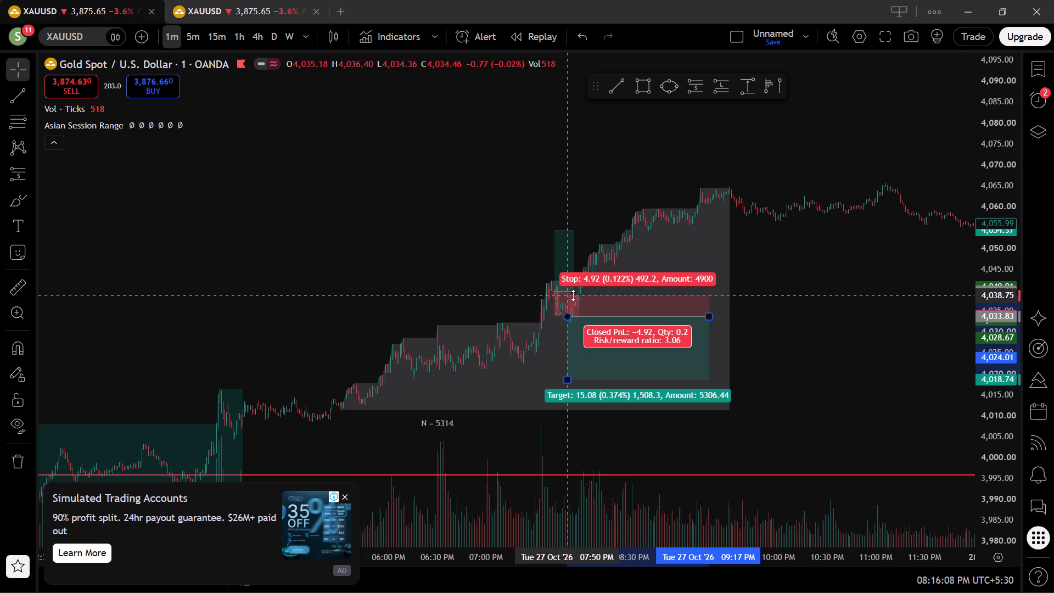
{"action": "left_click_drag", "start_coordinate": [573, 295], "coordinate": [578, 301]}
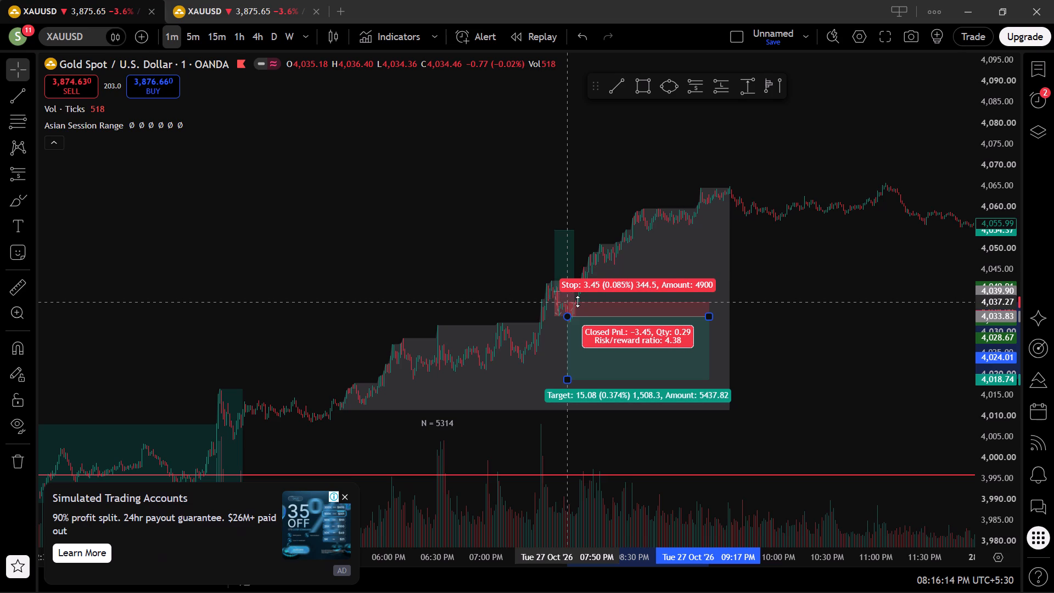
{"action": "left_click_drag", "start_coordinate": [578, 301], "coordinate": [580, 304]}
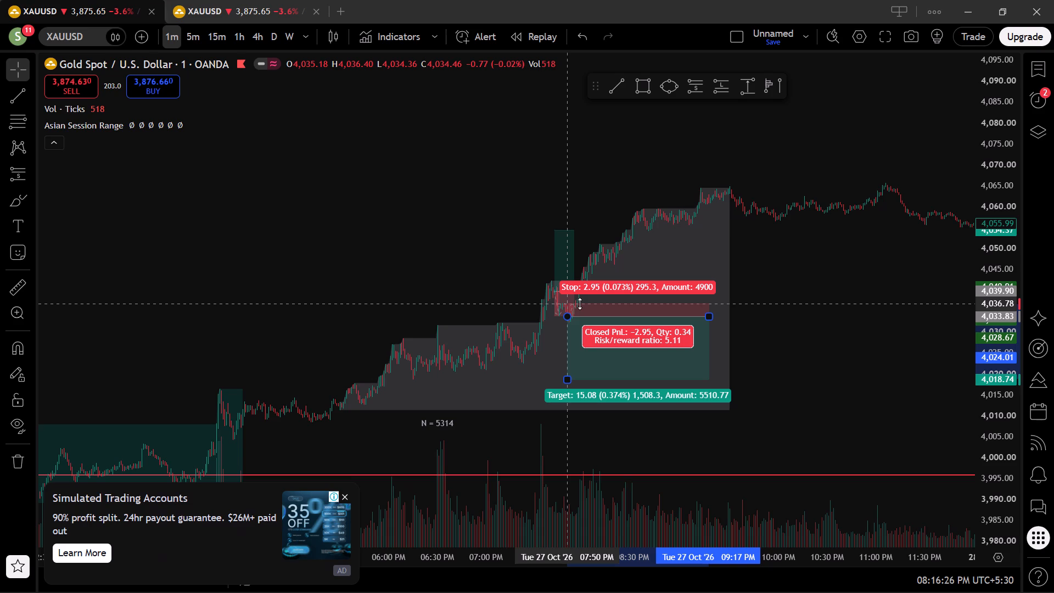
{"action": "left_click_drag", "start_coordinate": [580, 304], "coordinate": [586, 300]}
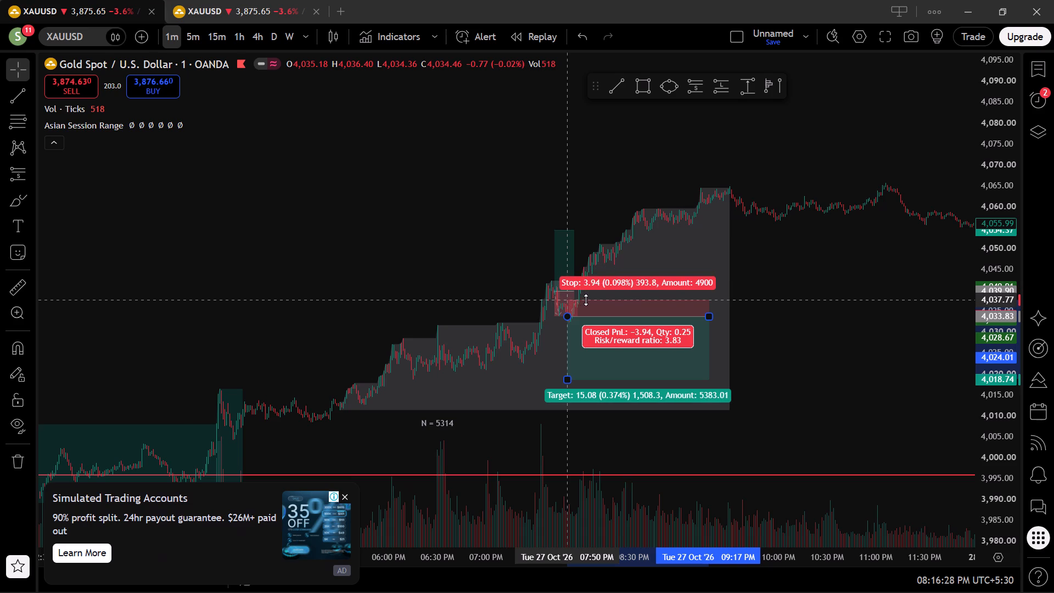
{"action": "left_click_drag", "start_coordinate": [586, 300], "coordinate": [586, 300]}
{"action": "left_click", "coordinate": [788, 287]}
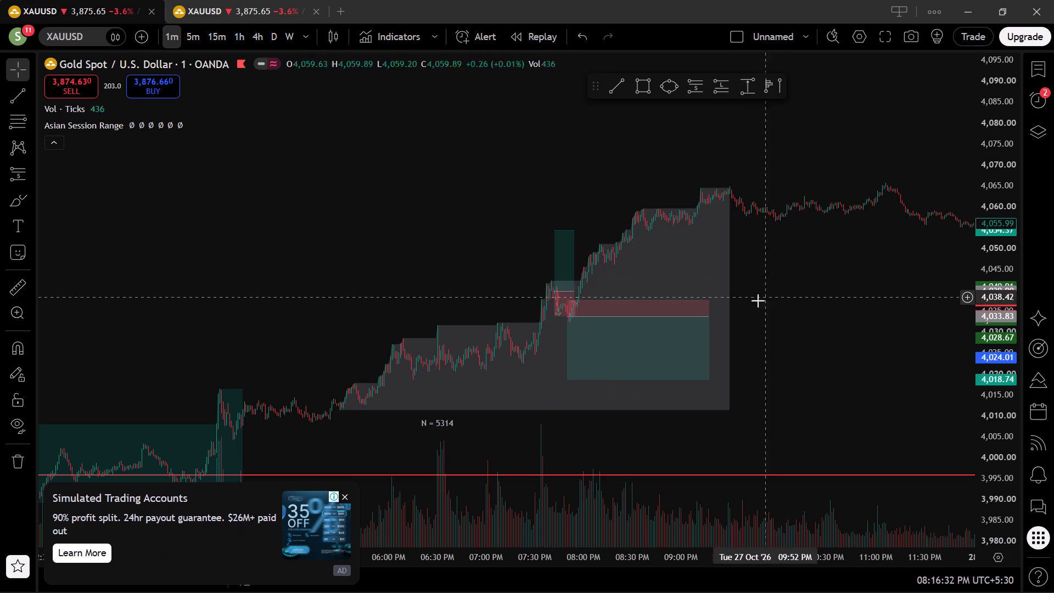
Bring the short position's target to about 4,021.69 and shorten it to end at about 08:09 PM.
{"action": "left_click_drag", "start_coordinate": [569, 381], "coordinate": [565, 373]}
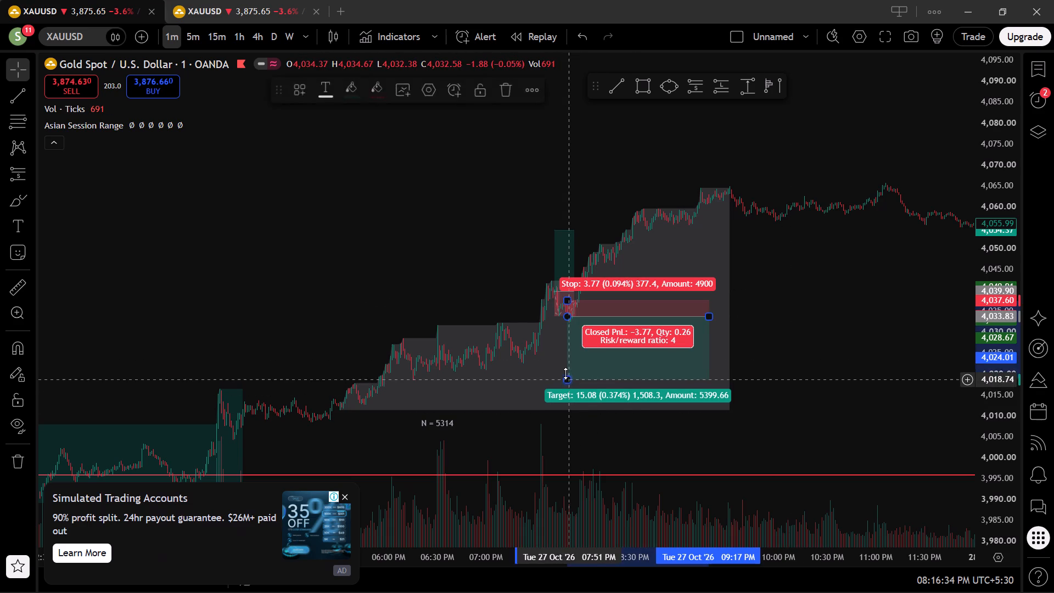
{"action": "left_click_drag", "start_coordinate": [565, 373], "coordinate": [563, 367]}
{"action": "left_click", "coordinate": [834, 305]}
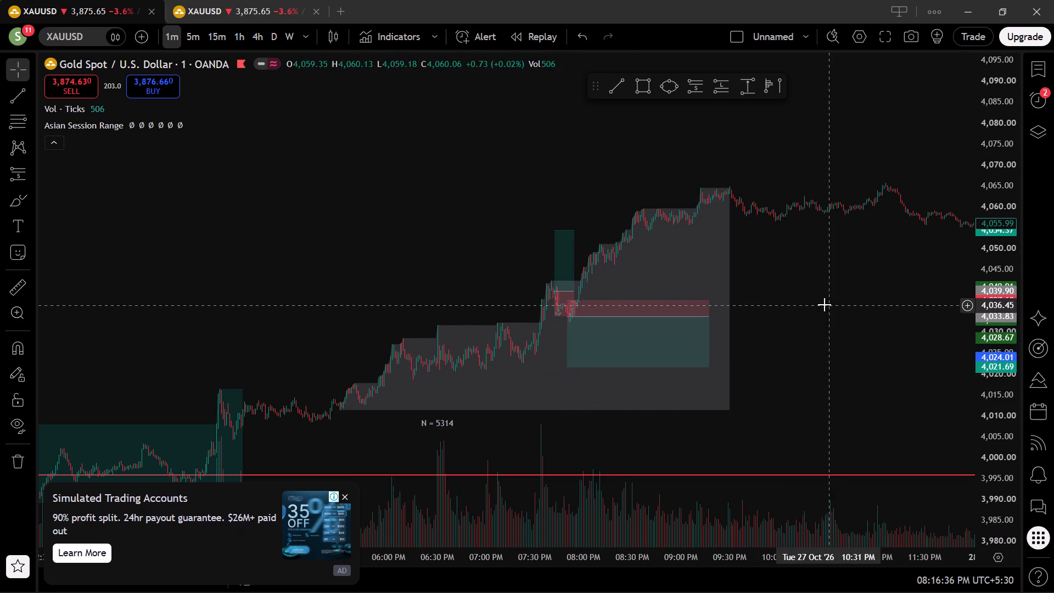
{"action": "left_click_drag", "start_coordinate": [710, 318], "coordinate": [598, 330]}
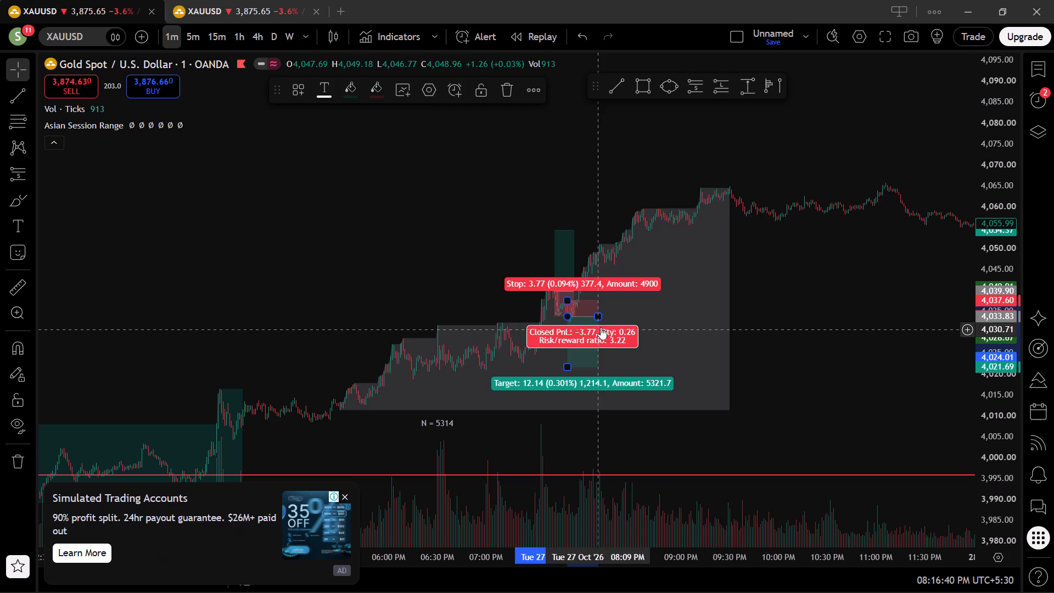
{"action": "left_click", "coordinate": [732, 280]}
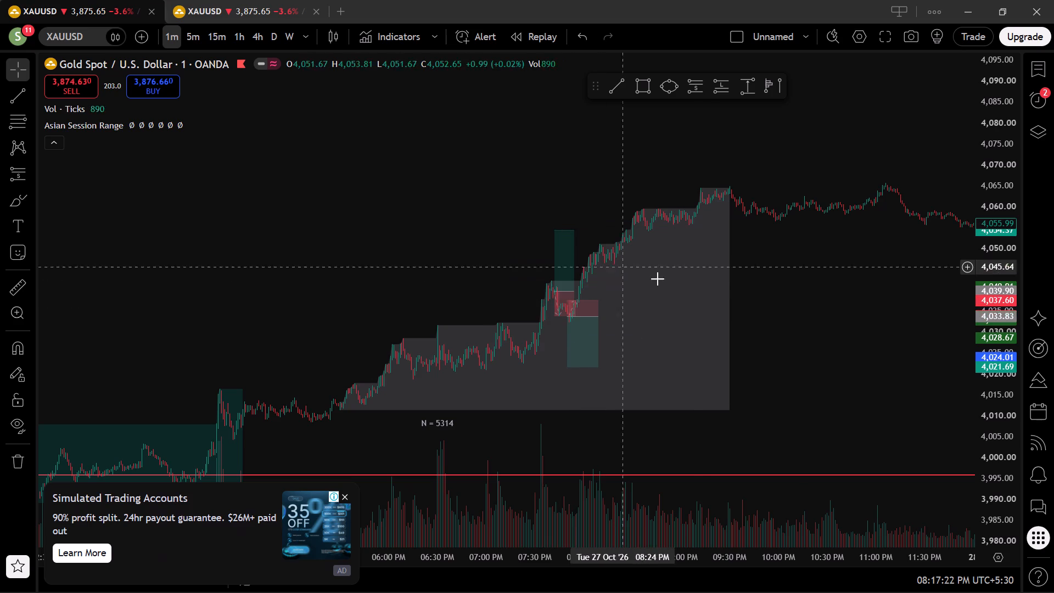
Examine the price action after the N = 5314 box, through Wednesday 28 October's A = 4066.5, L = 3010.5 and N = 2324.5 sessions.
{"action": "scroll", "coordinate": [745, 318], "scroll_direction": "down", "scroll_amount": 2}
{"action": "scroll", "coordinate": [745, 318], "scroll_direction": "up", "scroll_amount": 2}
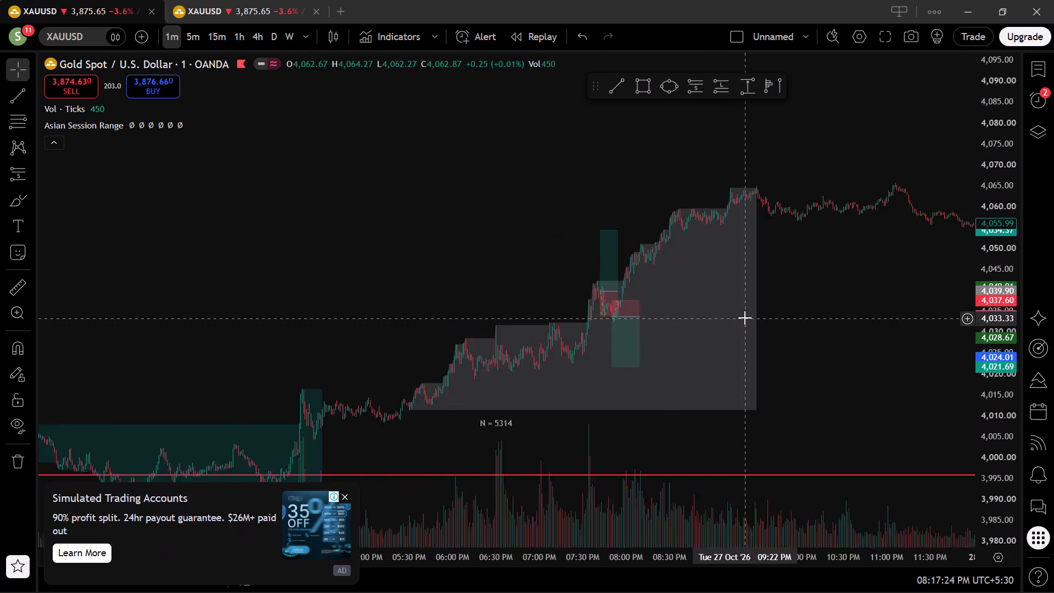
{"action": "scroll", "coordinate": [745, 318], "scroll_direction": "up", "scroll_amount": 3}
{"action": "left_click_drag", "start_coordinate": [764, 315], "coordinate": [496, 321]}
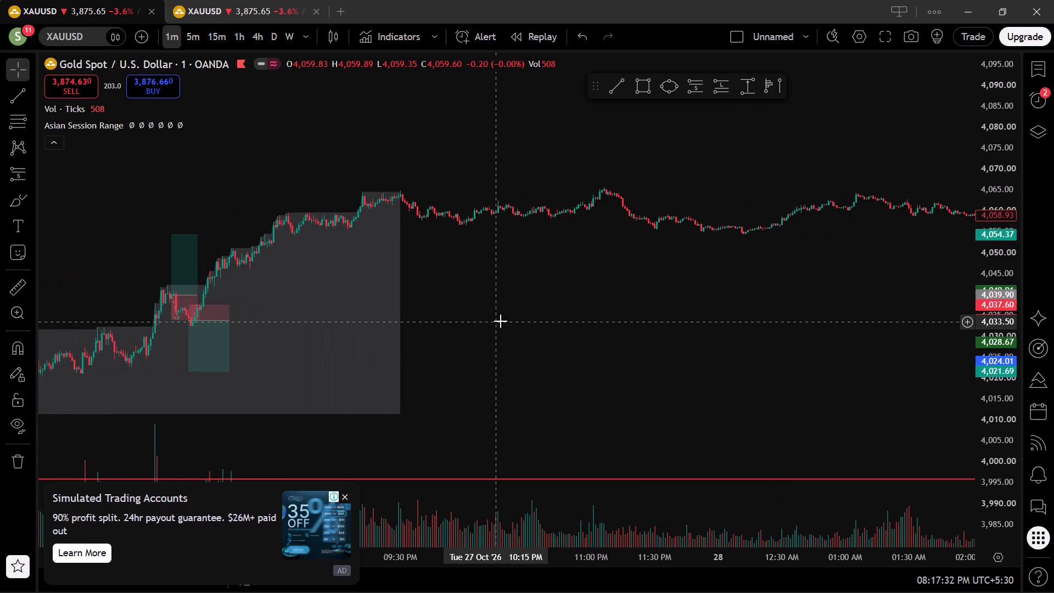
{"action": "left_click_drag", "start_coordinate": [714, 339], "coordinate": [81, 345]}
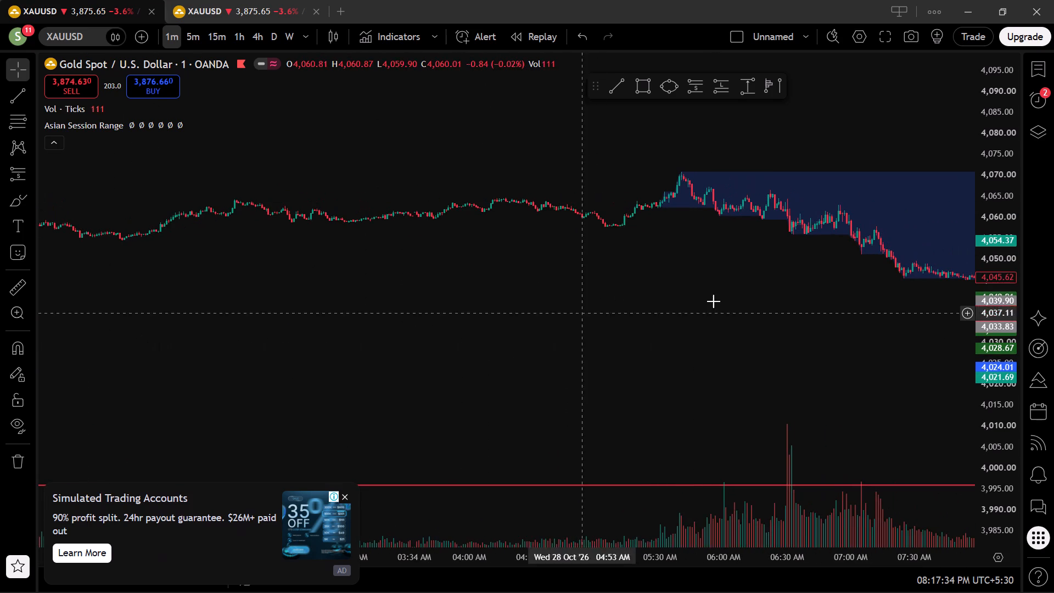
{"action": "left_click_drag", "start_coordinate": [715, 301], "coordinate": [346, 297]}
{"action": "left_click_drag", "start_coordinate": [637, 314], "coordinate": [223, 315]}
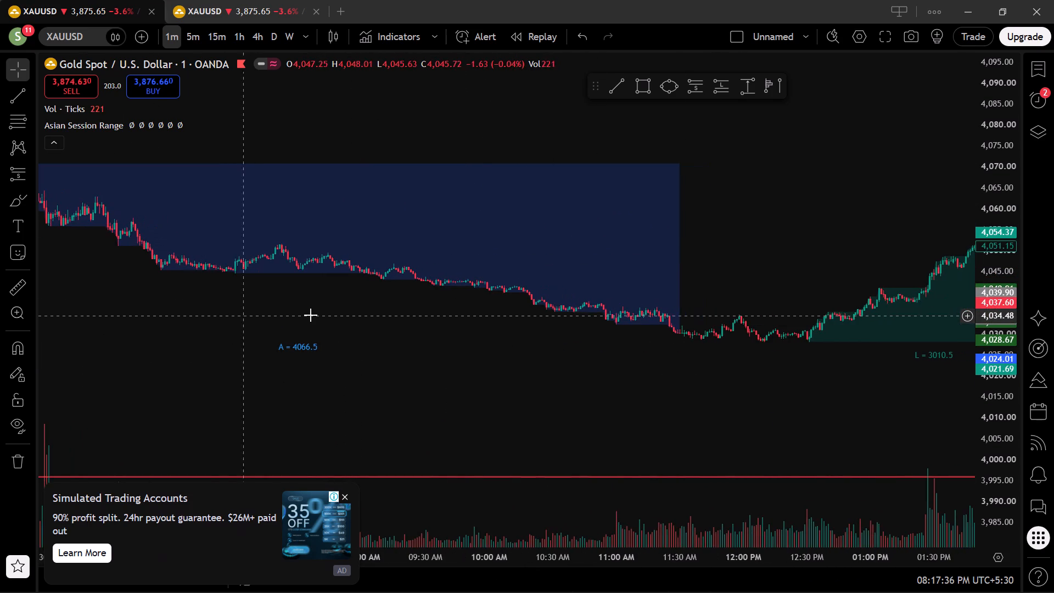
{"action": "scroll", "coordinate": [496, 322], "scroll_direction": "down", "scroll_amount": 18}
{"action": "scroll", "coordinate": [498, 324], "scroll_direction": "down", "scroll_amount": 5}
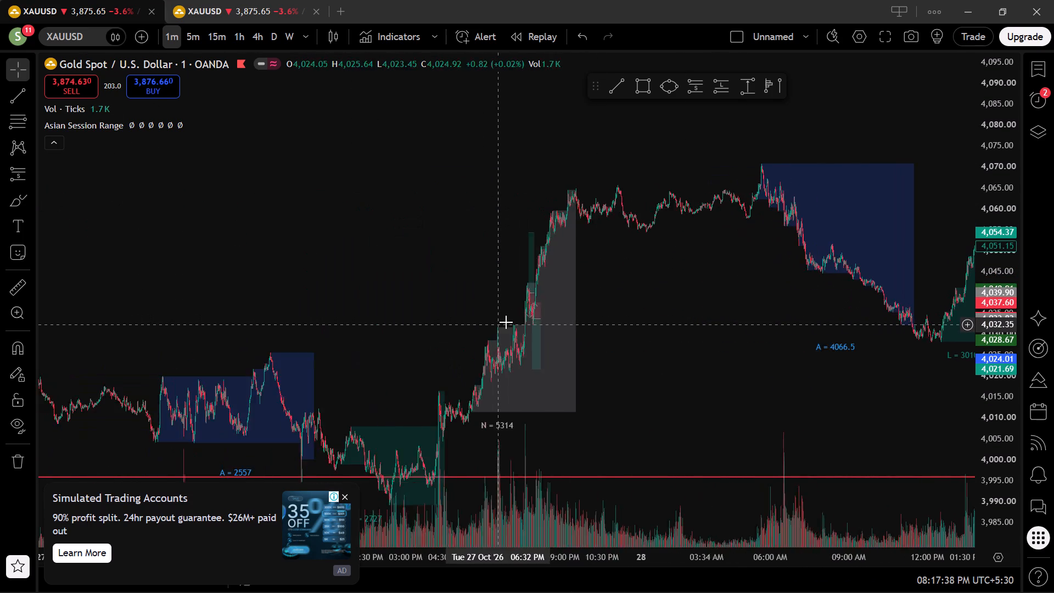
{"action": "left_click_drag", "start_coordinate": [810, 329], "coordinate": [587, 320]}
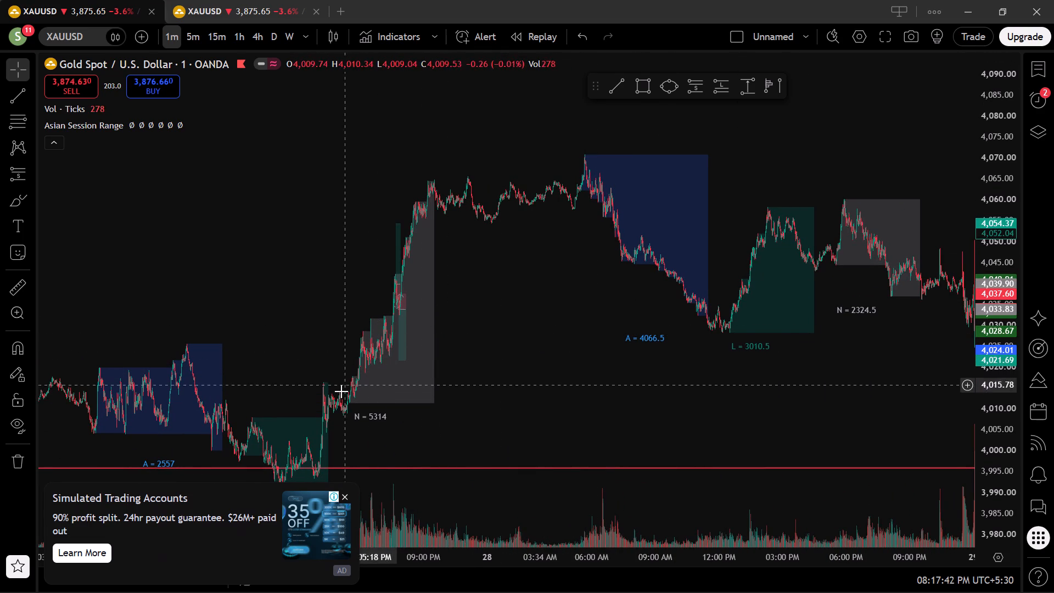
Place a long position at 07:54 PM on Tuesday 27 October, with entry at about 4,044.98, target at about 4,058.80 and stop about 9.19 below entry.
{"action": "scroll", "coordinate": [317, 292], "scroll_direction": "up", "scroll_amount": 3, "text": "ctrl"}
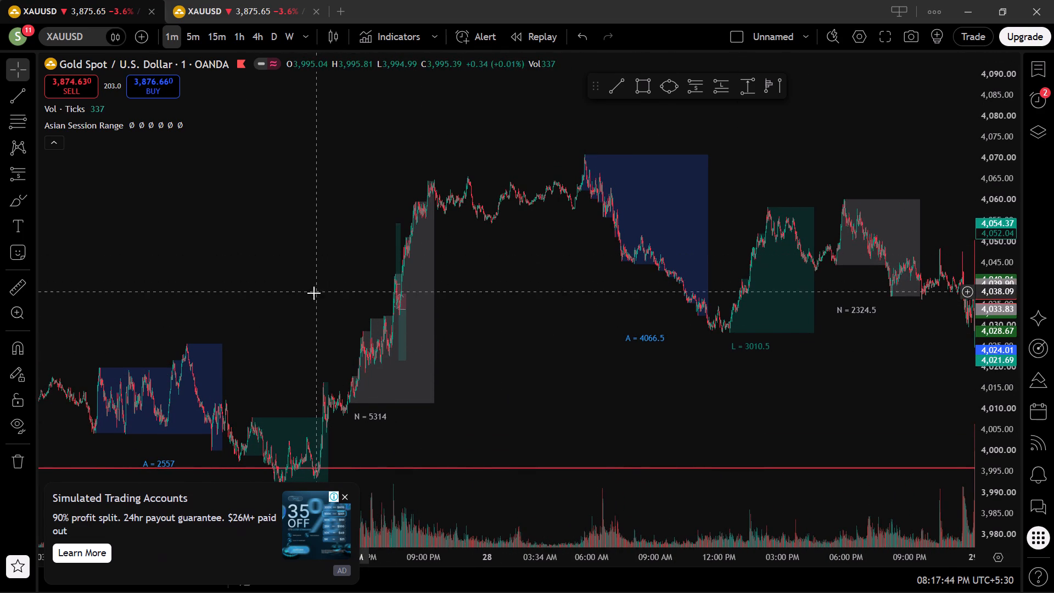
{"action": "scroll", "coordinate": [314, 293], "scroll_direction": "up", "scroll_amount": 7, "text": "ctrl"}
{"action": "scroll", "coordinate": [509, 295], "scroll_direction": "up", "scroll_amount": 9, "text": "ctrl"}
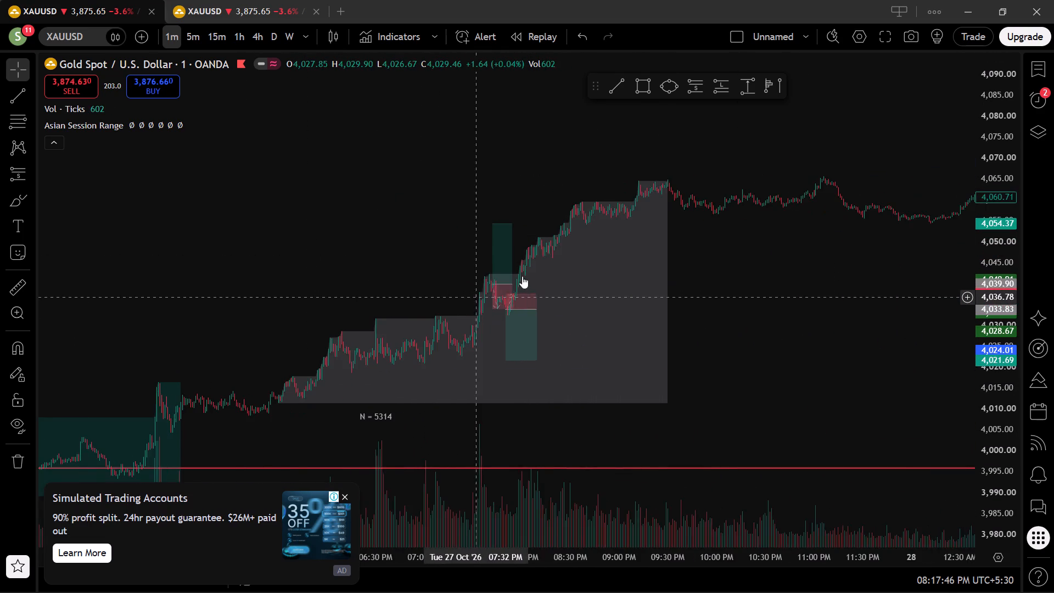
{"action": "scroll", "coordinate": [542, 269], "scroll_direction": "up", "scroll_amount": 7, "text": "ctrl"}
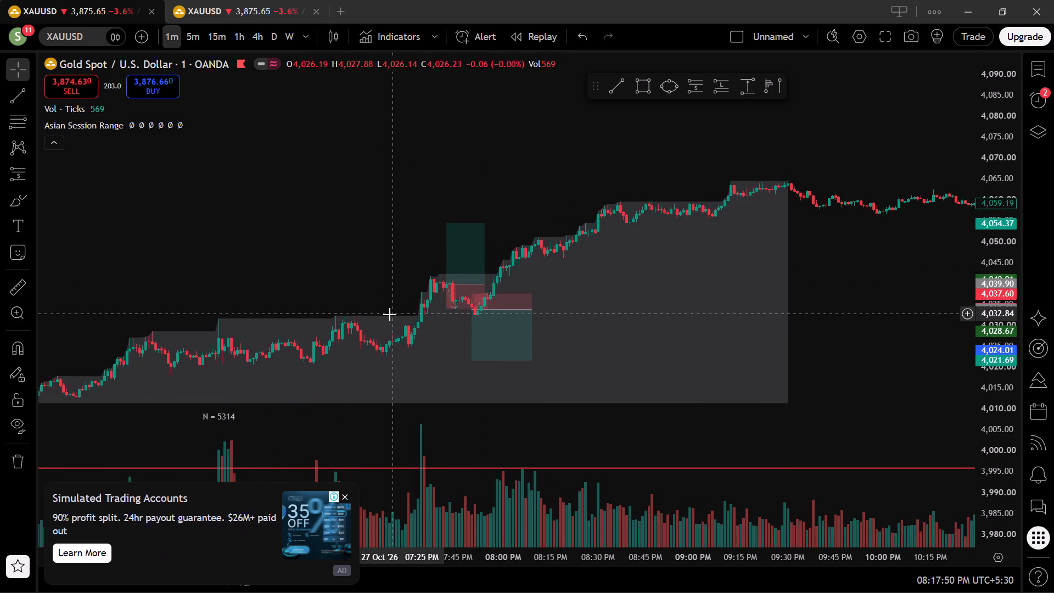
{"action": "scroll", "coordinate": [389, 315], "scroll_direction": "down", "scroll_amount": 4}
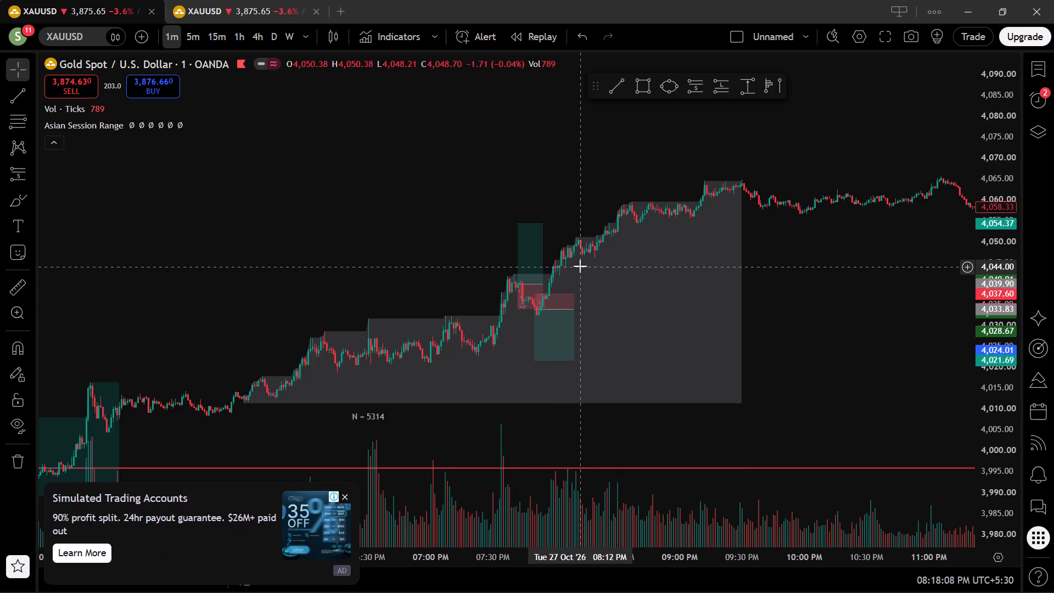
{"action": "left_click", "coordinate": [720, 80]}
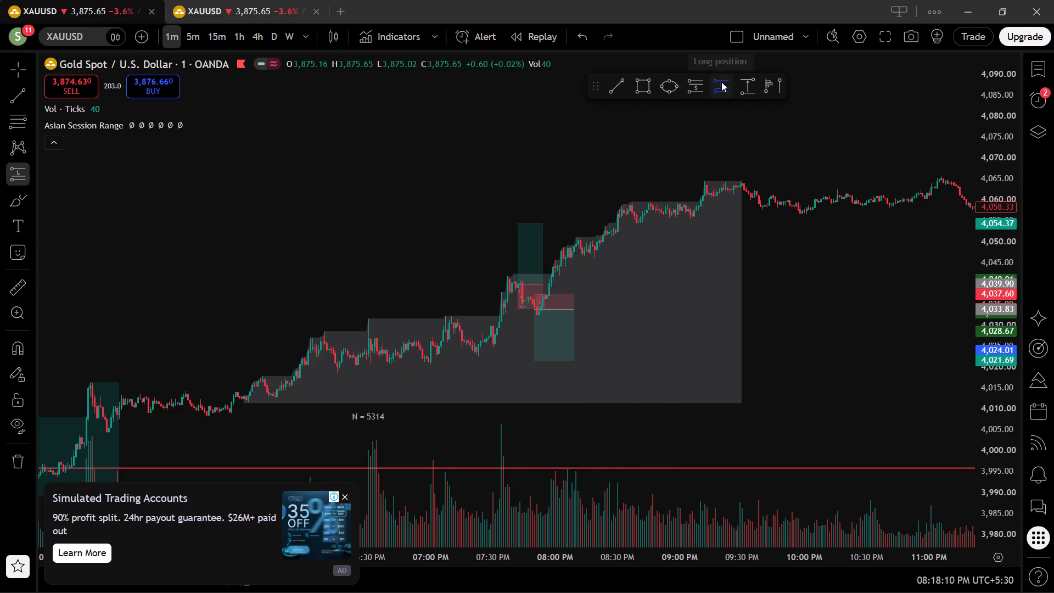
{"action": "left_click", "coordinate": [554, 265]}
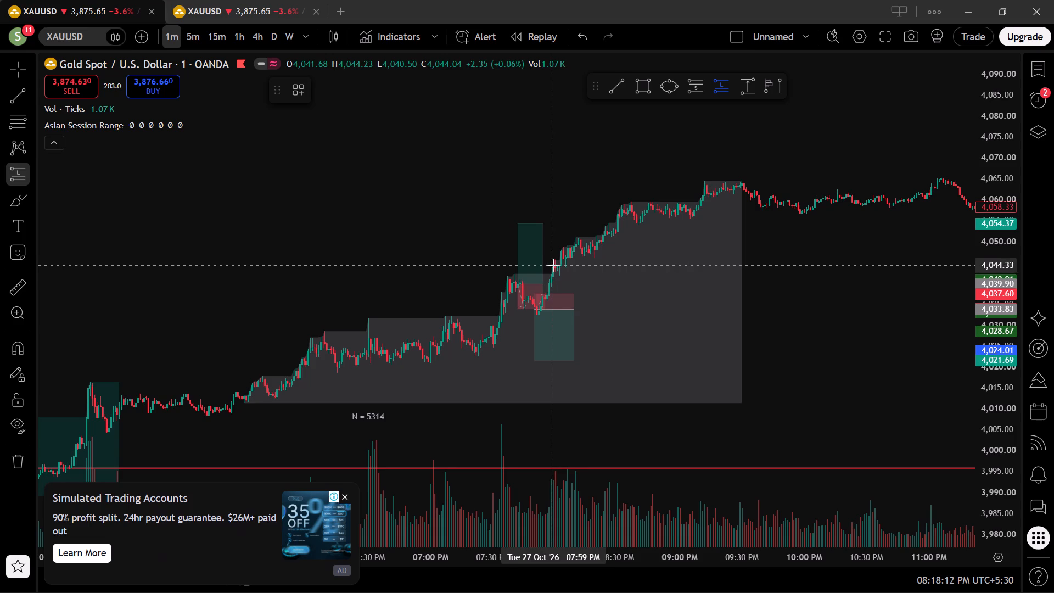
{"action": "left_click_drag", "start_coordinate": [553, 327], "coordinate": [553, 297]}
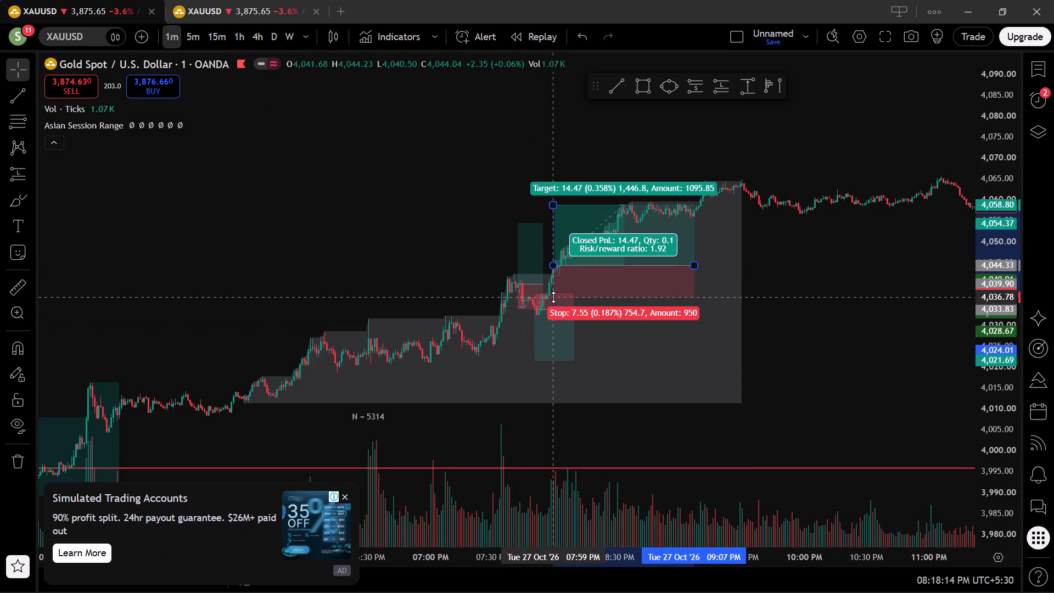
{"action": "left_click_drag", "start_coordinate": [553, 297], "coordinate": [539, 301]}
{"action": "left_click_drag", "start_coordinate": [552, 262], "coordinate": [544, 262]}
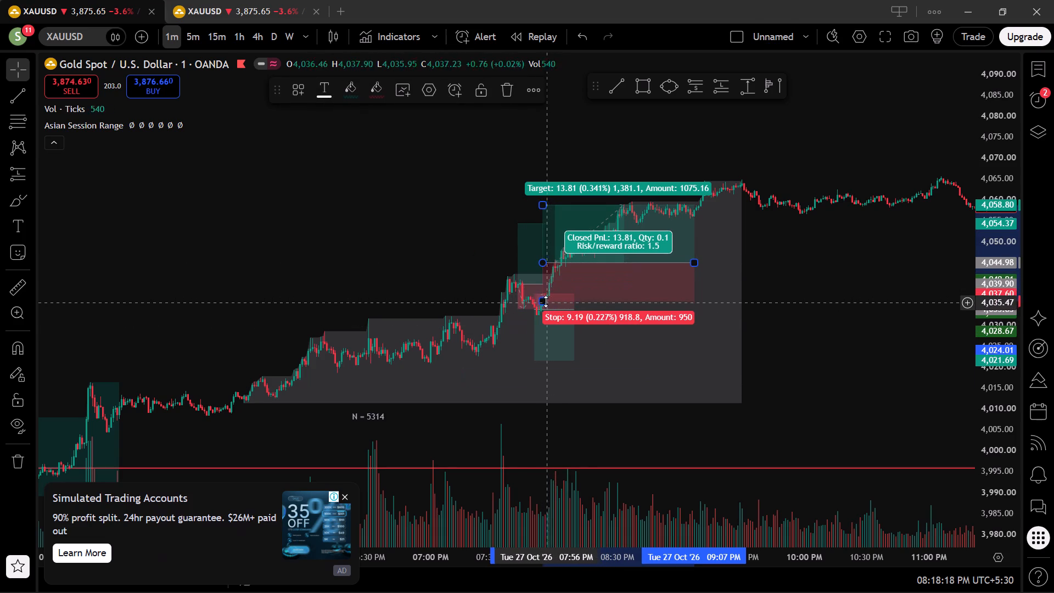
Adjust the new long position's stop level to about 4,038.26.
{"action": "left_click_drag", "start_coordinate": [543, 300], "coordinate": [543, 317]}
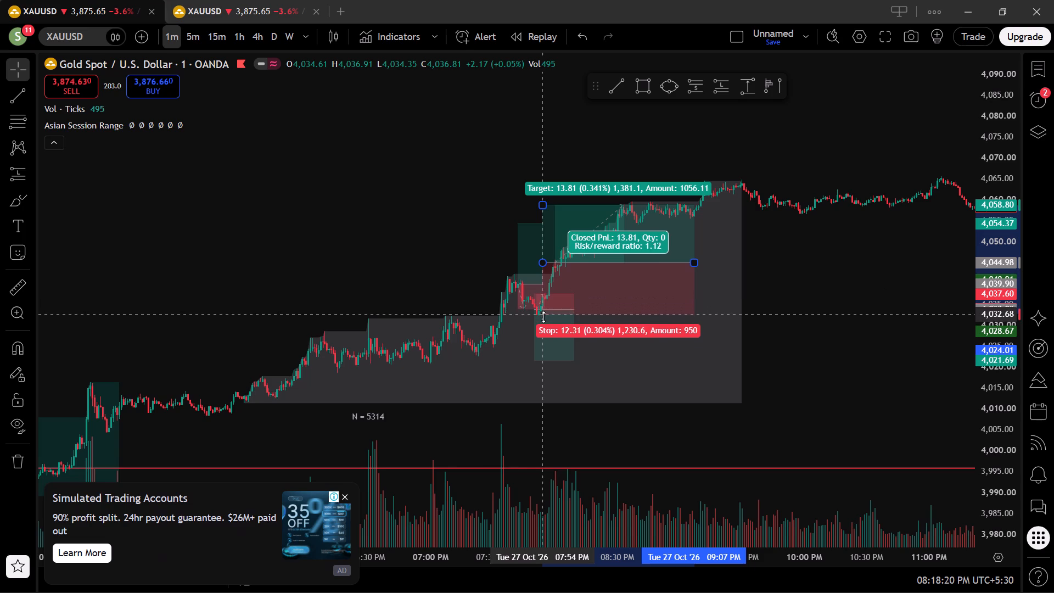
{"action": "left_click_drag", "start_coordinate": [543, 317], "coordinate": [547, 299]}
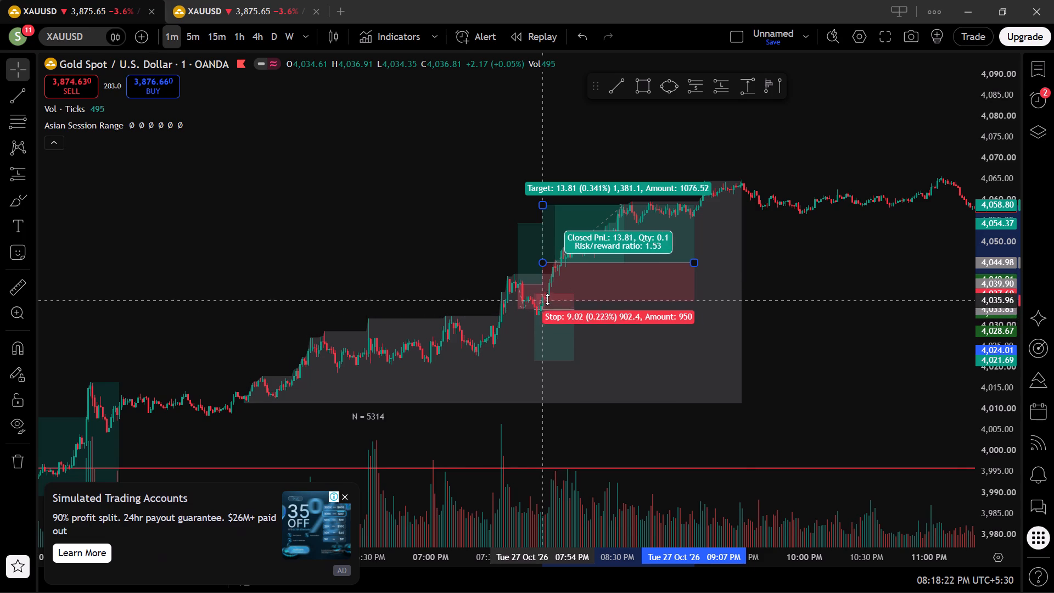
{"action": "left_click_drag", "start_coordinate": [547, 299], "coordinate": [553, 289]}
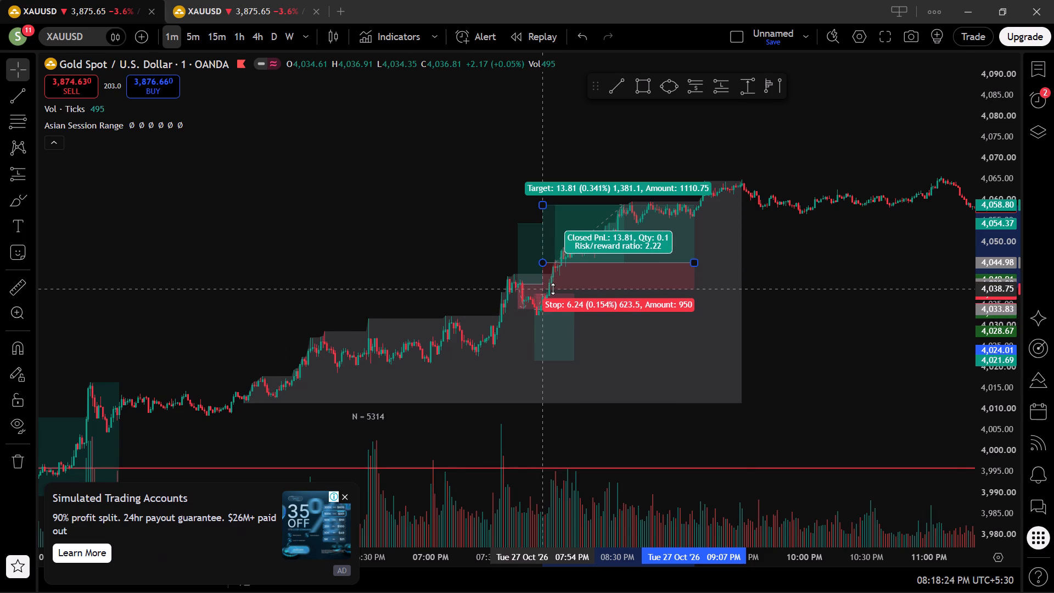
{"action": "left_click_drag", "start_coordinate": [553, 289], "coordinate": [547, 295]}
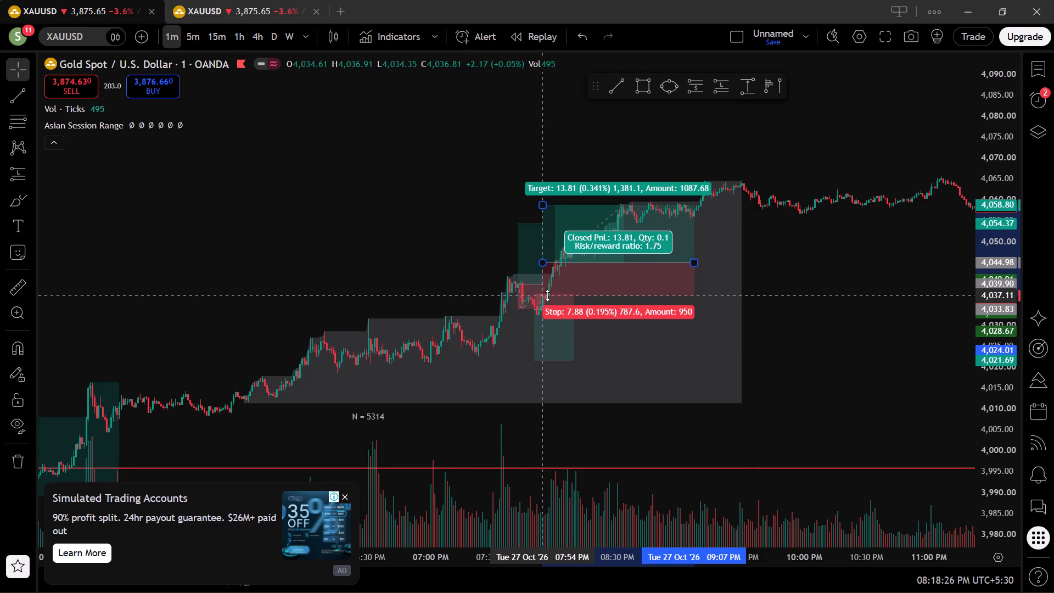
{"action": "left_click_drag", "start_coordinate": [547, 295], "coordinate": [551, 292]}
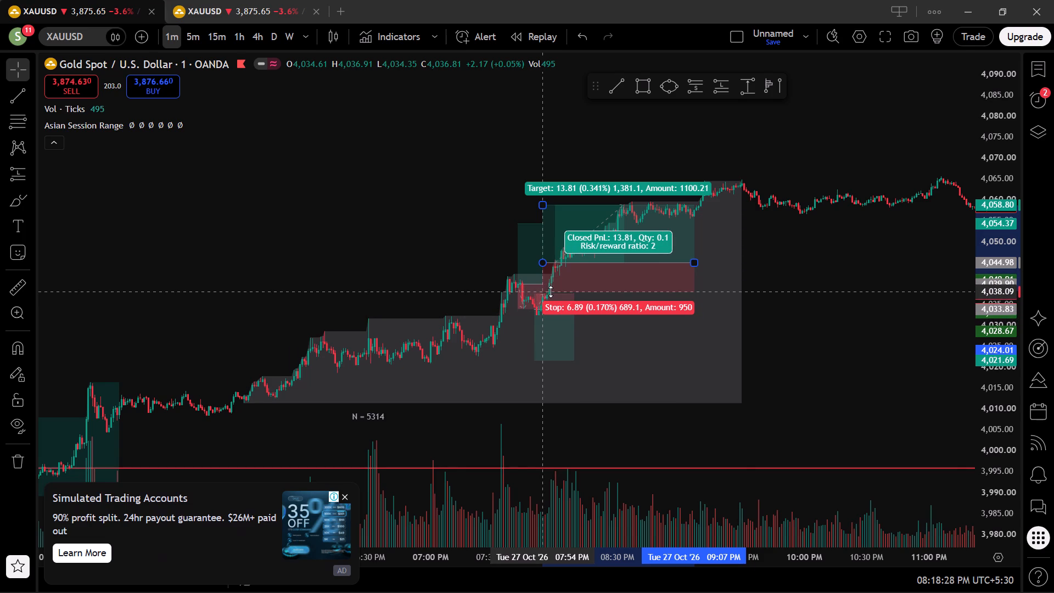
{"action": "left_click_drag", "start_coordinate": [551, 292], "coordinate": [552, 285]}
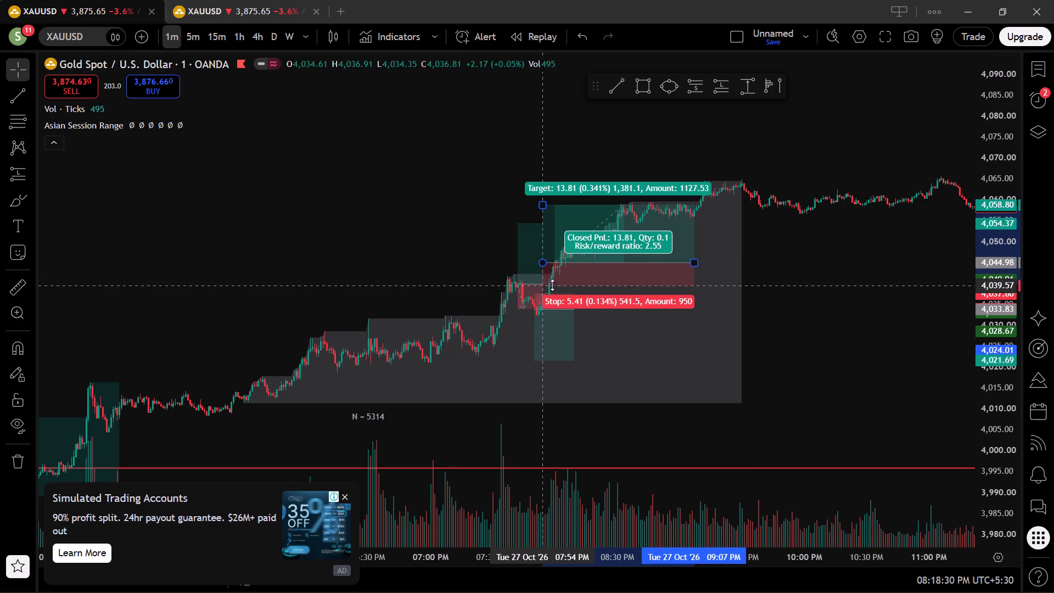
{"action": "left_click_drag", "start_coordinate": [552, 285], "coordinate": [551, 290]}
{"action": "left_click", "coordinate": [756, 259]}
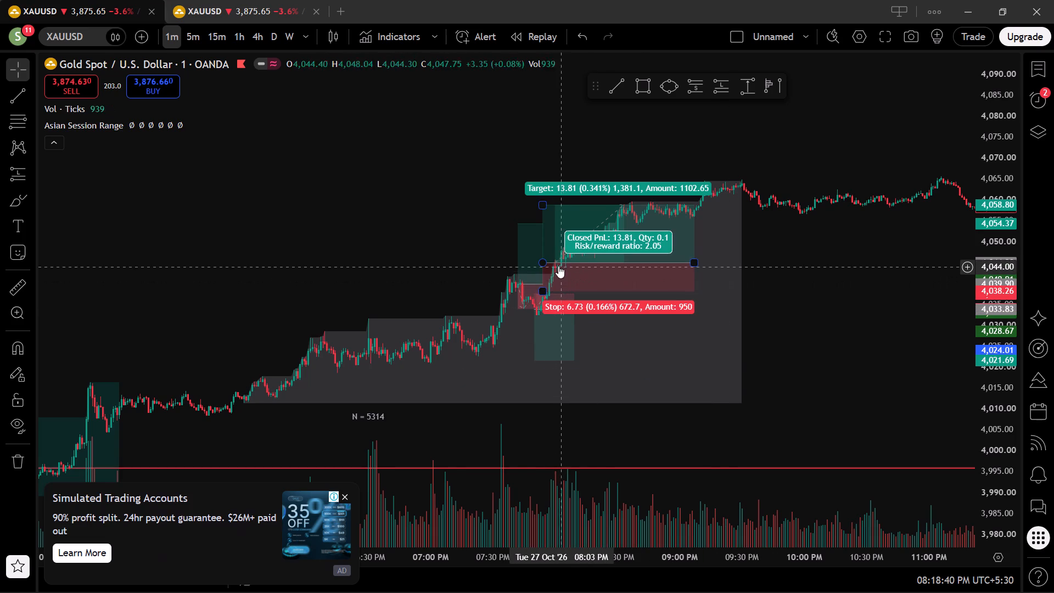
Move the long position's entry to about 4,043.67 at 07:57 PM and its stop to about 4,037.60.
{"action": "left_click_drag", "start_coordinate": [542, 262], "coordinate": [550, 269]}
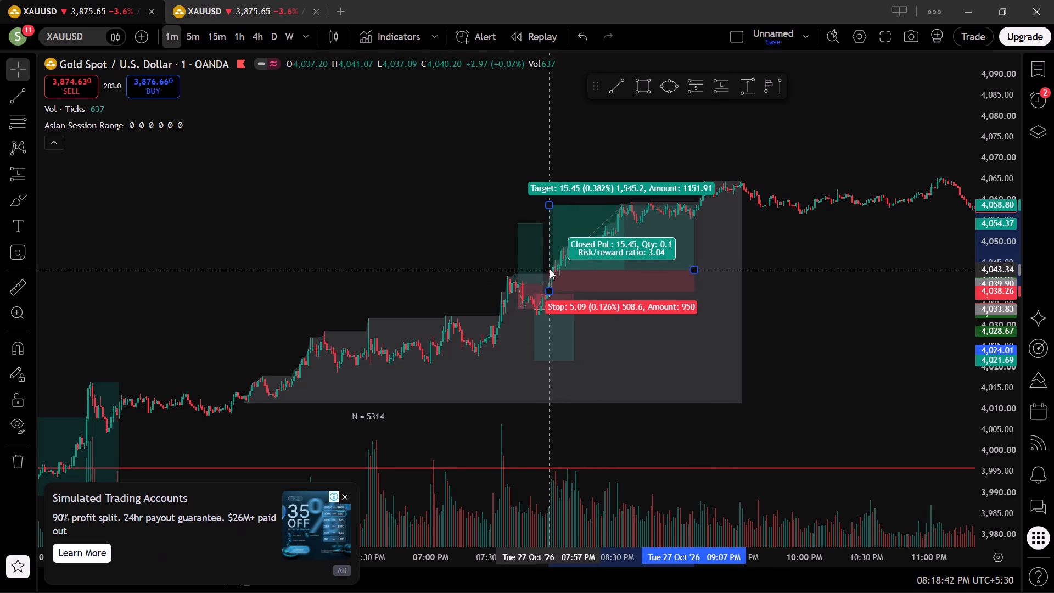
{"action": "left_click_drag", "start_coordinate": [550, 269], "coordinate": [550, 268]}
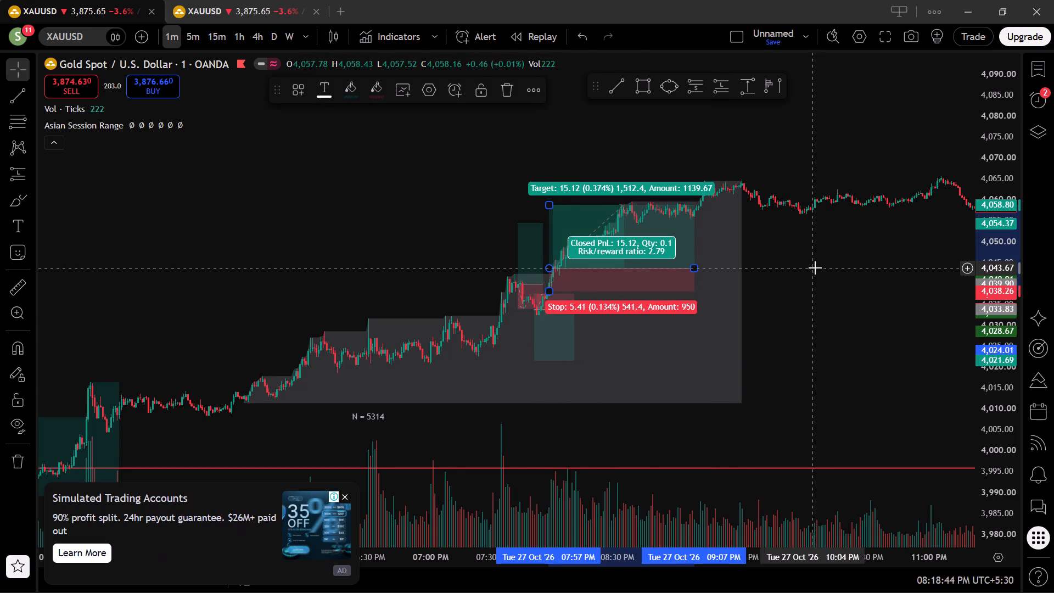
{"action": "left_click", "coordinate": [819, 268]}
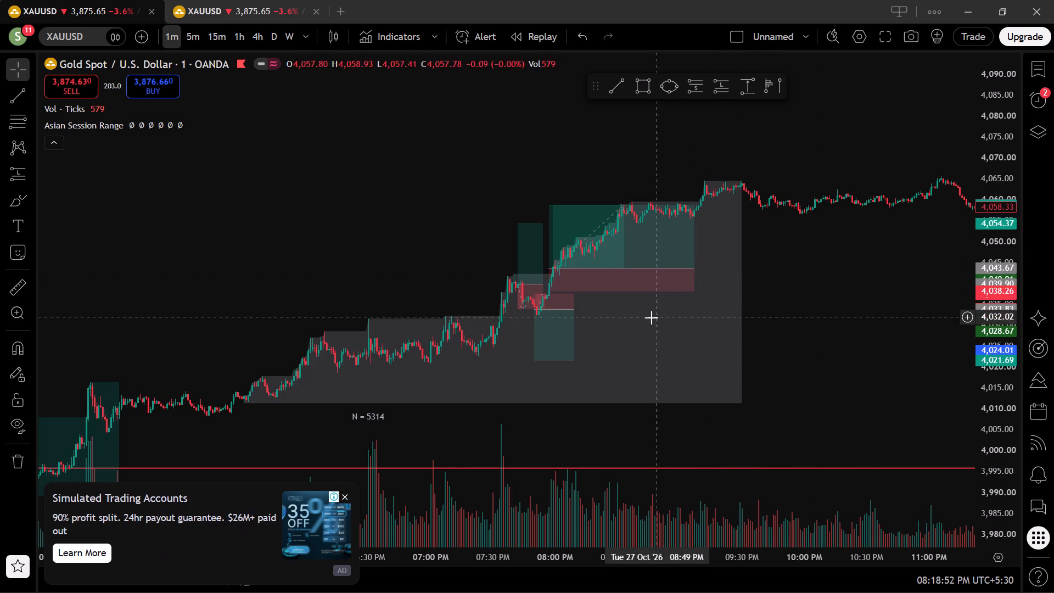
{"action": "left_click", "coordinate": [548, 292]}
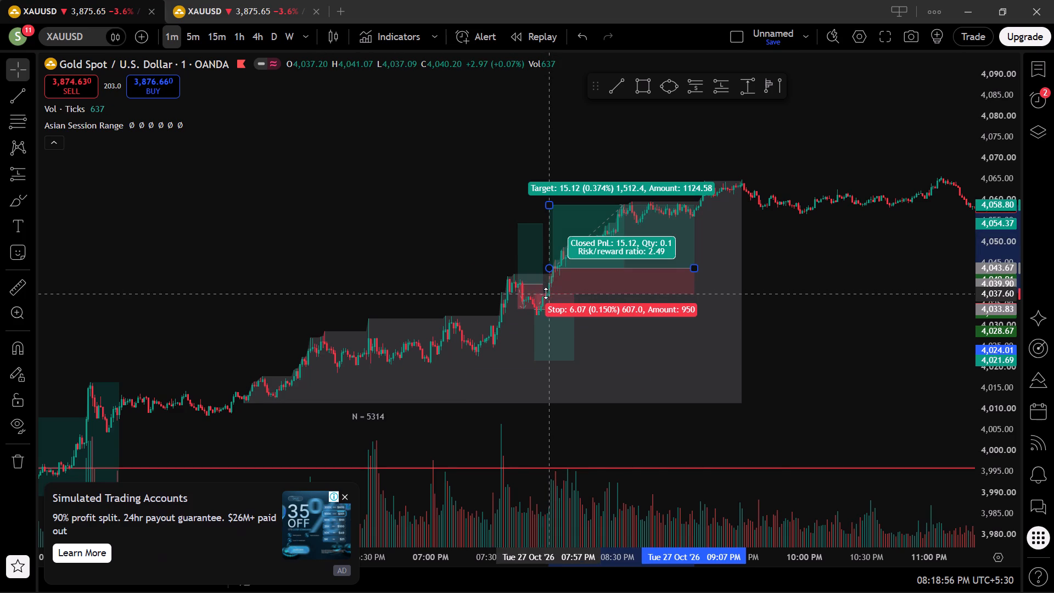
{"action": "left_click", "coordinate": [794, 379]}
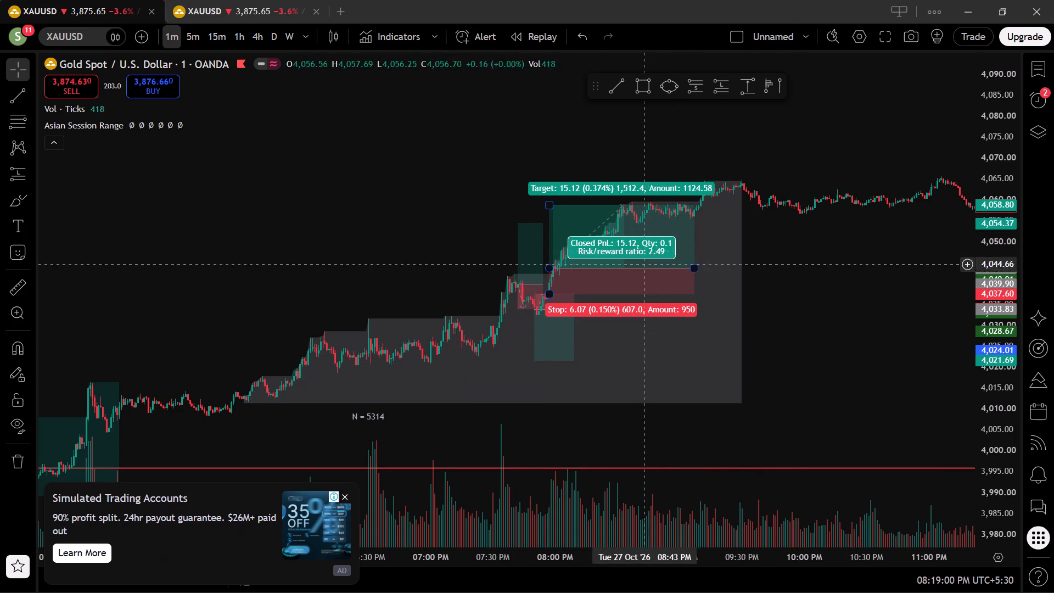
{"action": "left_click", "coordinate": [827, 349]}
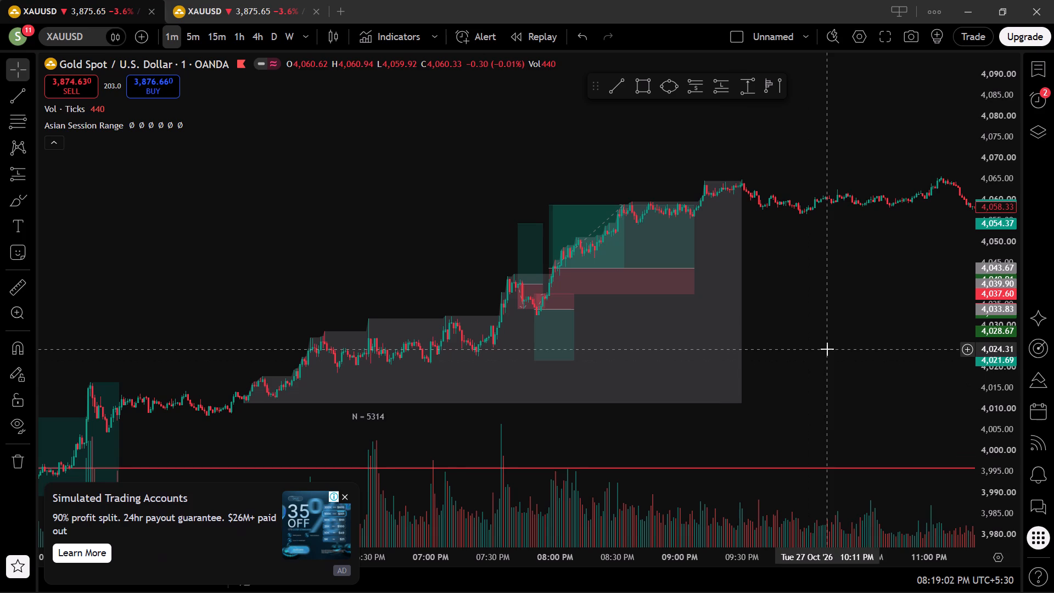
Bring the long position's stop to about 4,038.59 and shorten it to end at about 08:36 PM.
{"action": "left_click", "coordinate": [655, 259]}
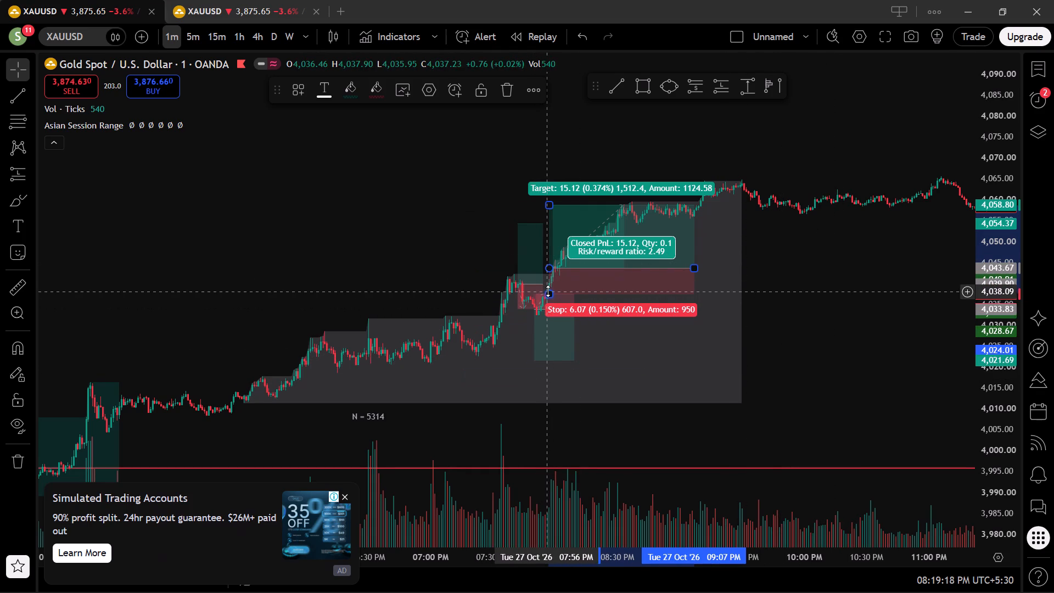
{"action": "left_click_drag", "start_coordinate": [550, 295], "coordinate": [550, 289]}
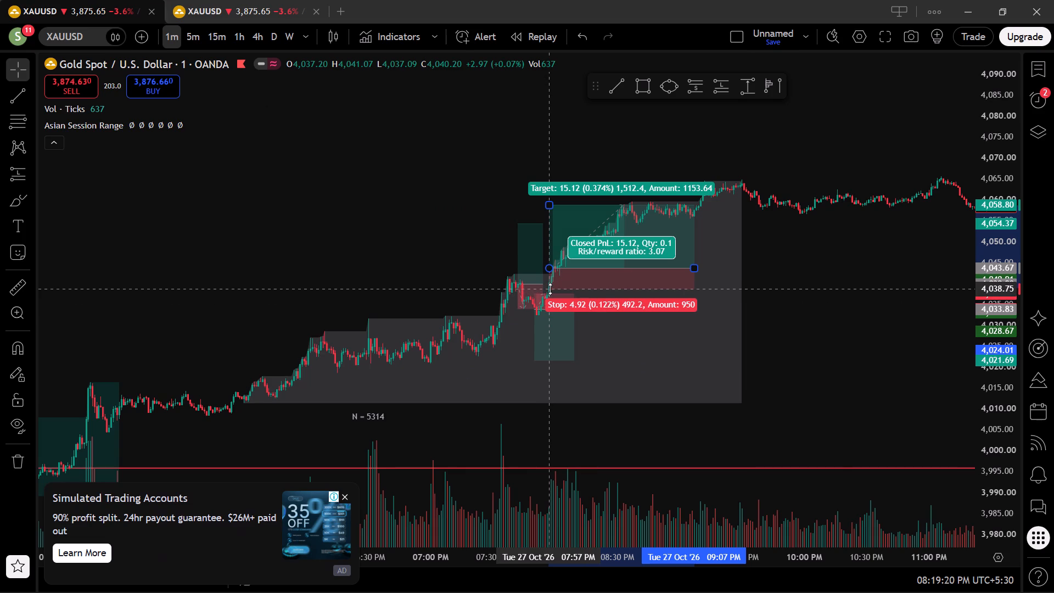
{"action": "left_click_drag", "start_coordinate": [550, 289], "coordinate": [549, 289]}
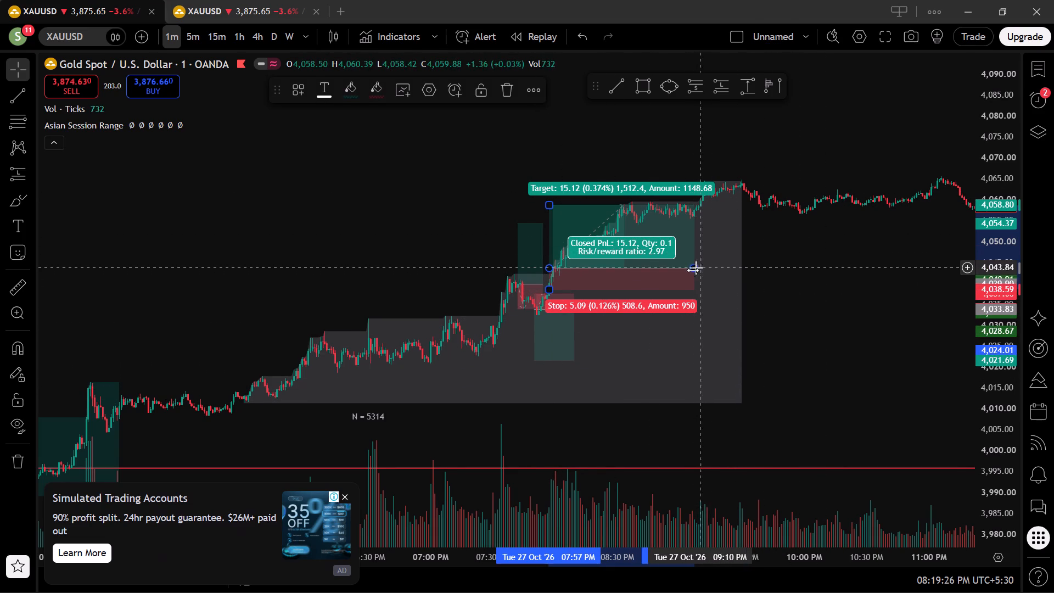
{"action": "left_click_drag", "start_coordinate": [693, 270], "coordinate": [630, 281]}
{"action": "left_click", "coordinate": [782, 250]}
Examine the price action after the N = 5314 box, through Wednesday 28 October's A = 4066.5, L = 3010.5 and N = 2324.5 sessions.
{"action": "left_click_drag", "start_coordinate": [782, 250], "coordinate": [464, 325]}
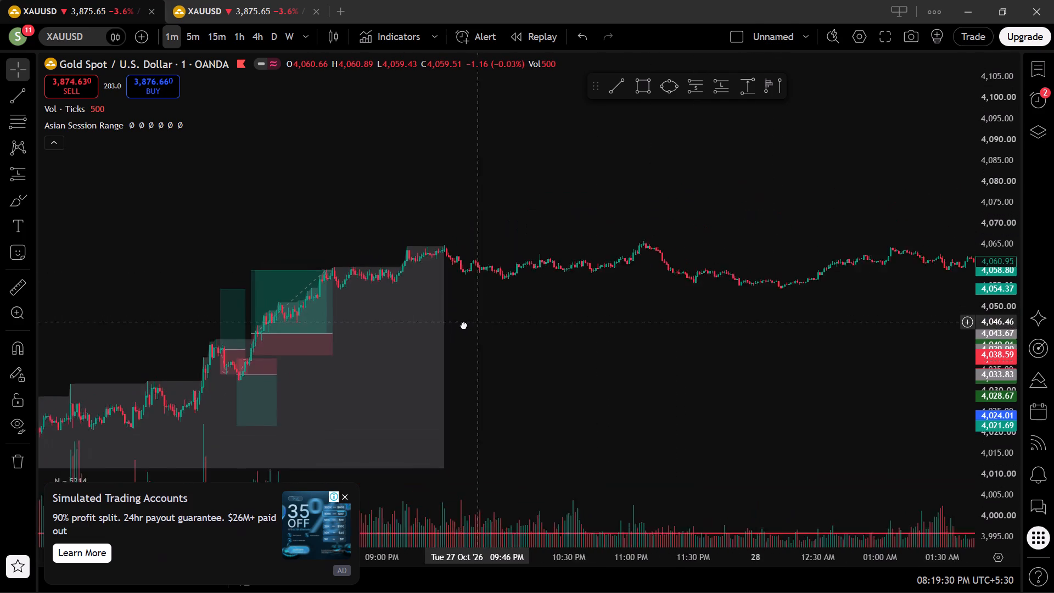
{"action": "left_click_drag", "start_coordinate": [464, 325], "coordinate": [309, 314]}
{"action": "left_click_drag", "start_coordinate": [632, 368], "coordinate": [270, 325]}
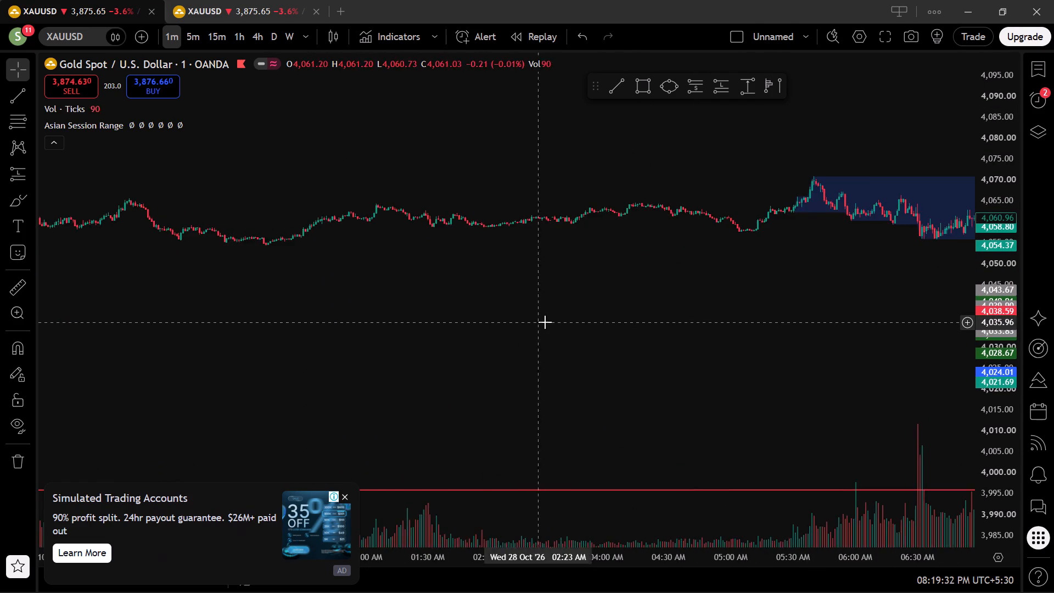
{"action": "scroll", "coordinate": [550, 322], "scroll_direction": "down", "scroll_amount": 5}
{"action": "left_click_drag", "start_coordinate": [810, 312], "coordinate": [279, 313]}
{"action": "scroll", "coordinate": [551, 332], "scroll_direction": "down", "scroll_amount": 5}
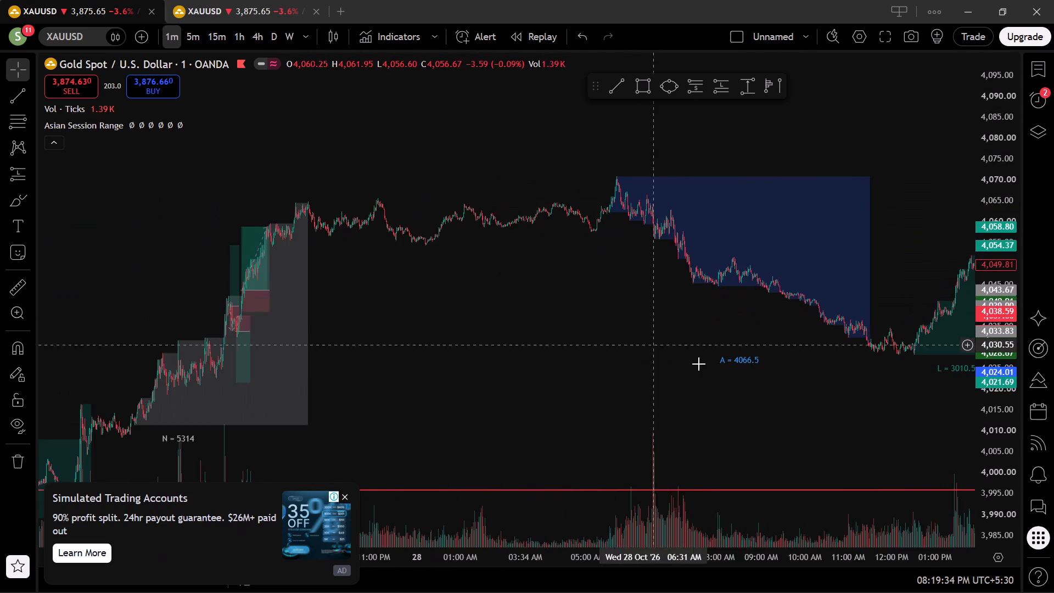
{"action": "left_click_drag", "start_coordinate": [763, 376], "coordinate": [267, 332]}
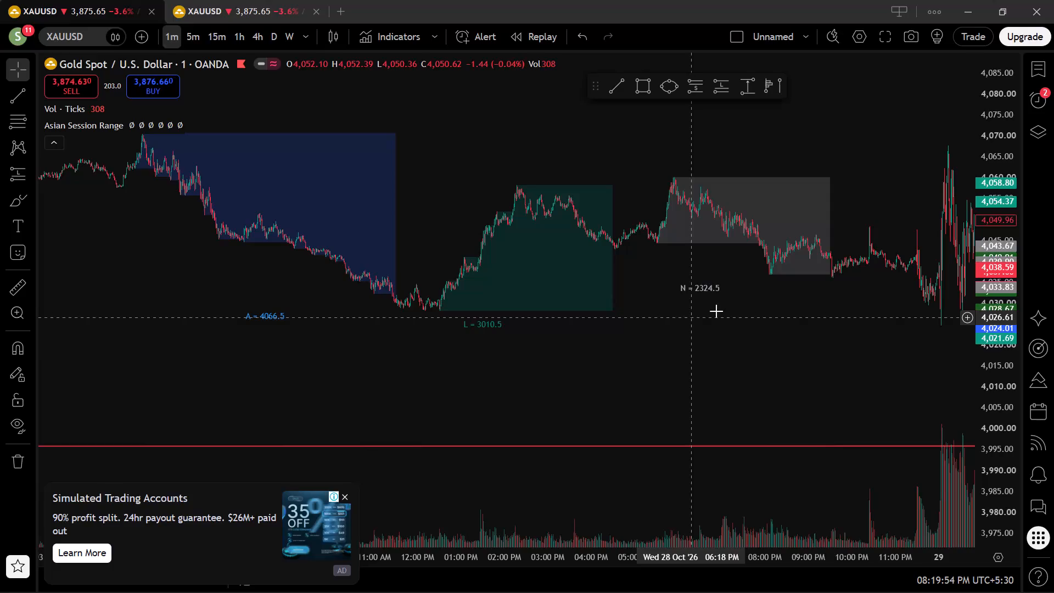
Delete the short position and both long positions drawn in Tuesday 27 October's N = 5314 box.
{"action": "scroll", "coordinate": [520, 314], "scroll_direction": "down", "scroll_amount": 2}
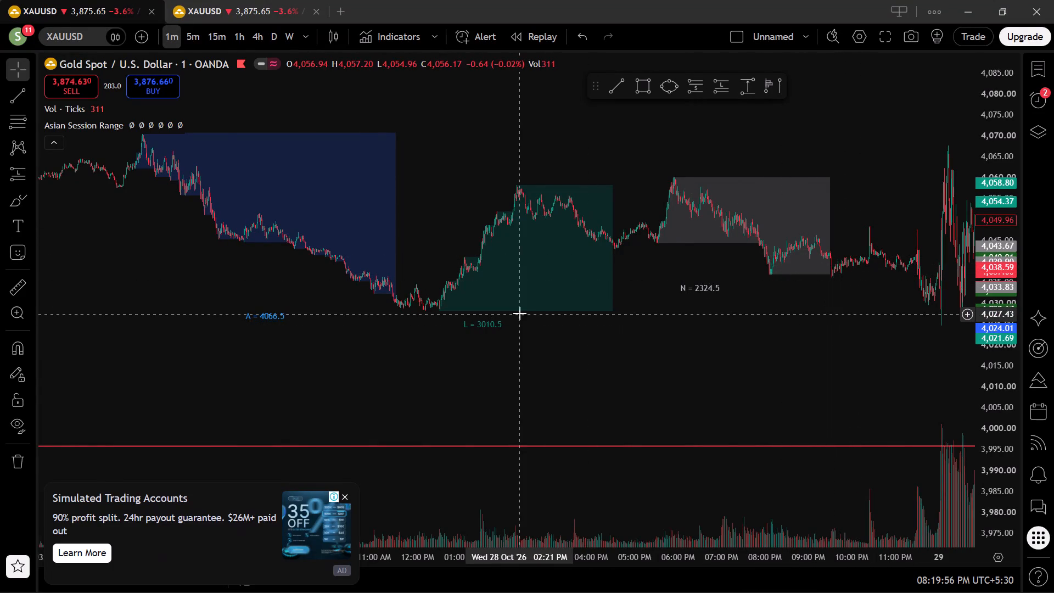
{"action": "scroll", "coordinate": [520, 314], "scroll_direction": "down", "scroll_amount": 5}
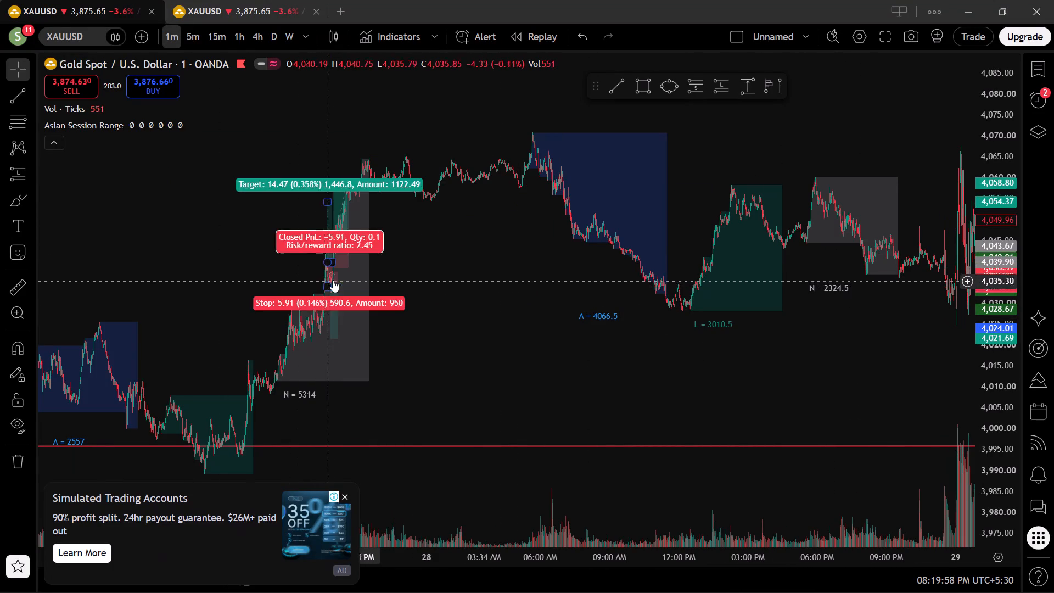
{"action": "left_click", "coordinate": [333, 280]}
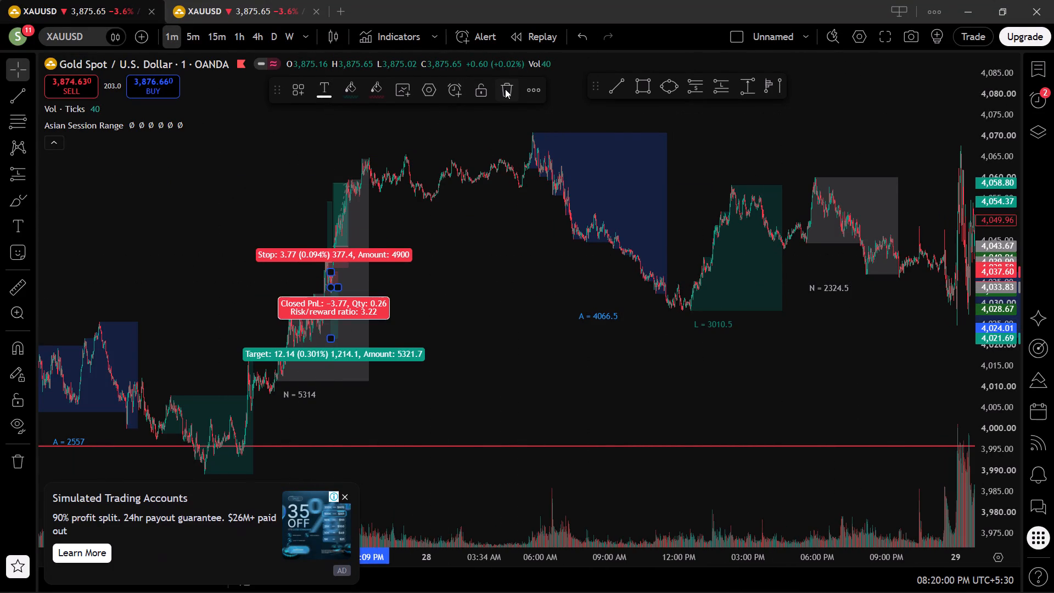
{"action": "left_click", "coordinate": [505, 89]}
{"action": "left_click", "coordinate": [334, 228]}
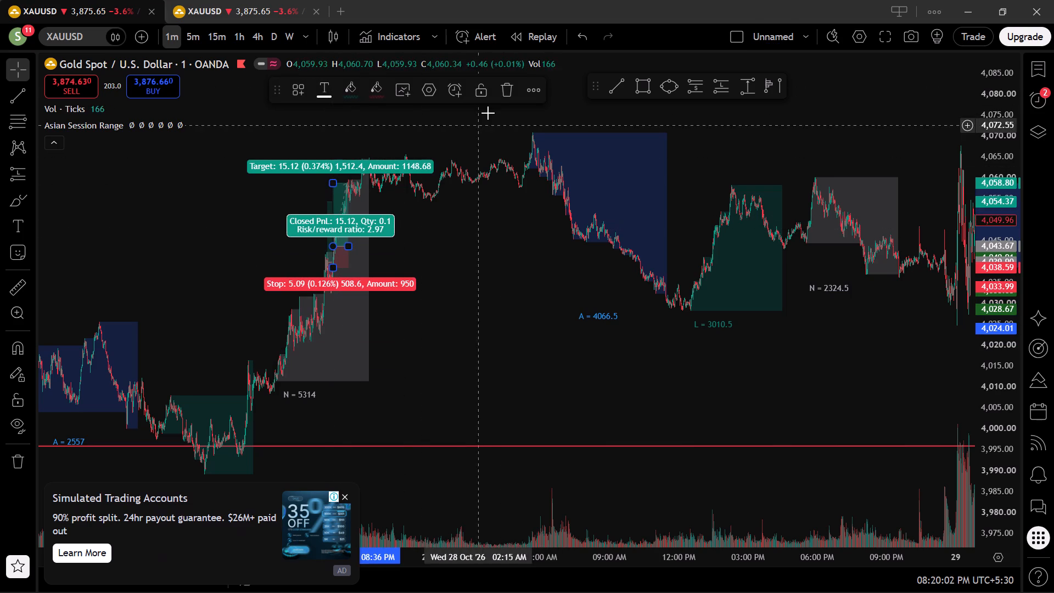
{"action": "left_click", "coordinate": [498, 94]}
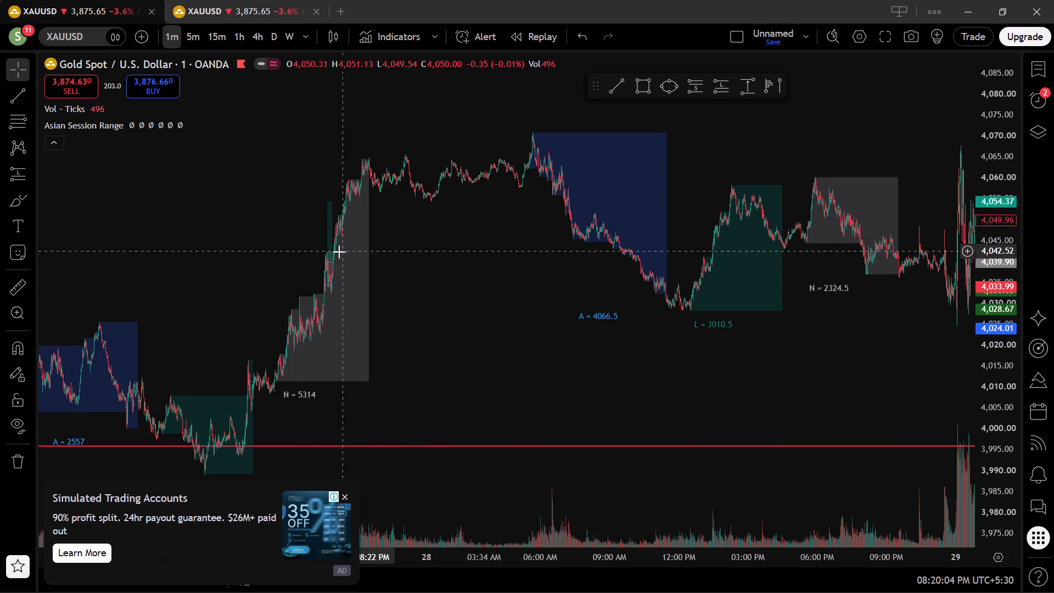
{"action": "left_click", "coordinate": [328, 257]}
{"action": "left_click", "coordinate": [503, 90]}
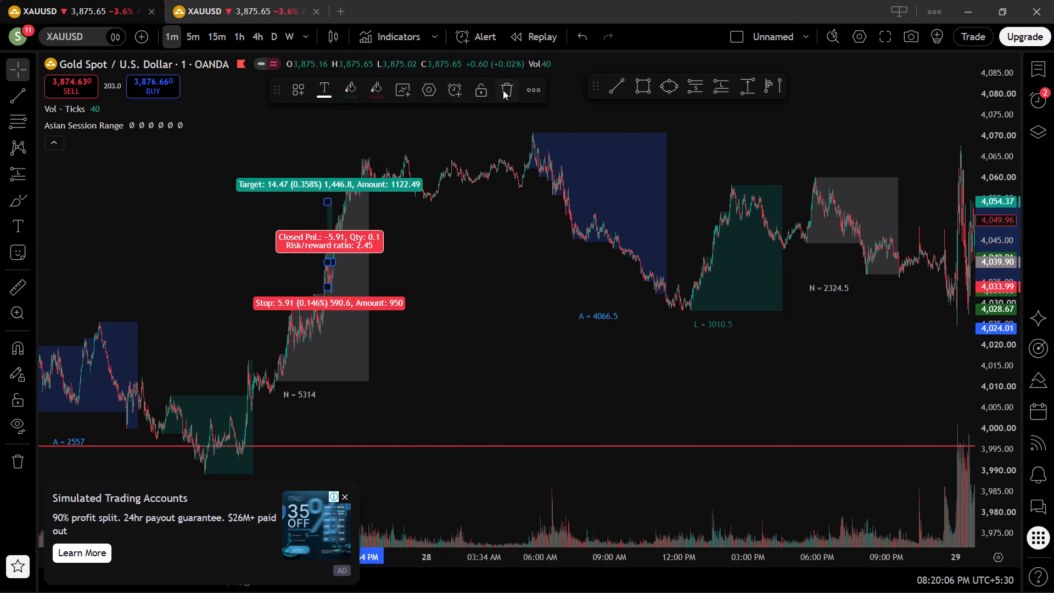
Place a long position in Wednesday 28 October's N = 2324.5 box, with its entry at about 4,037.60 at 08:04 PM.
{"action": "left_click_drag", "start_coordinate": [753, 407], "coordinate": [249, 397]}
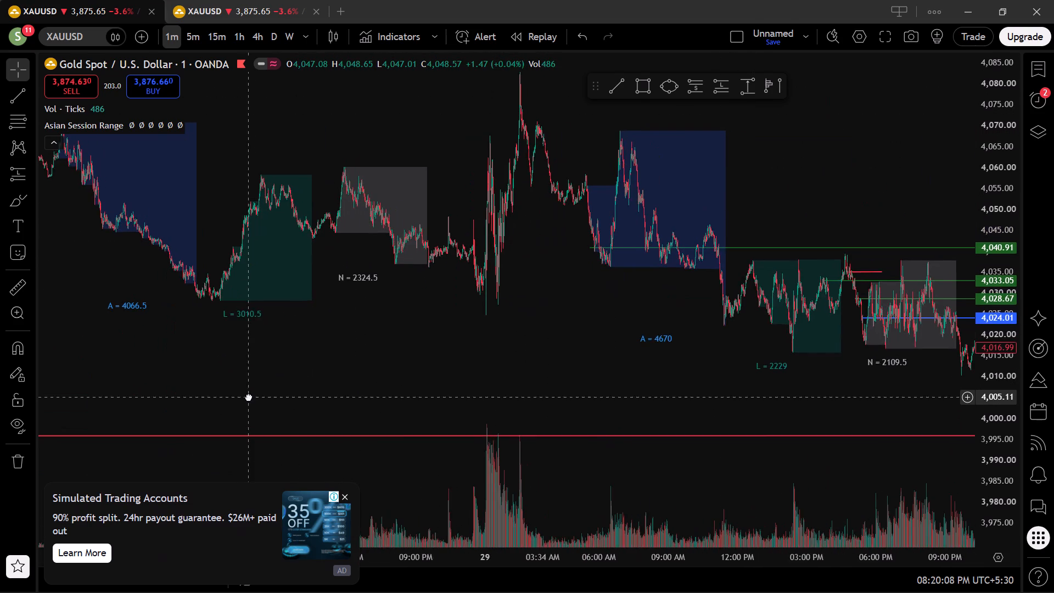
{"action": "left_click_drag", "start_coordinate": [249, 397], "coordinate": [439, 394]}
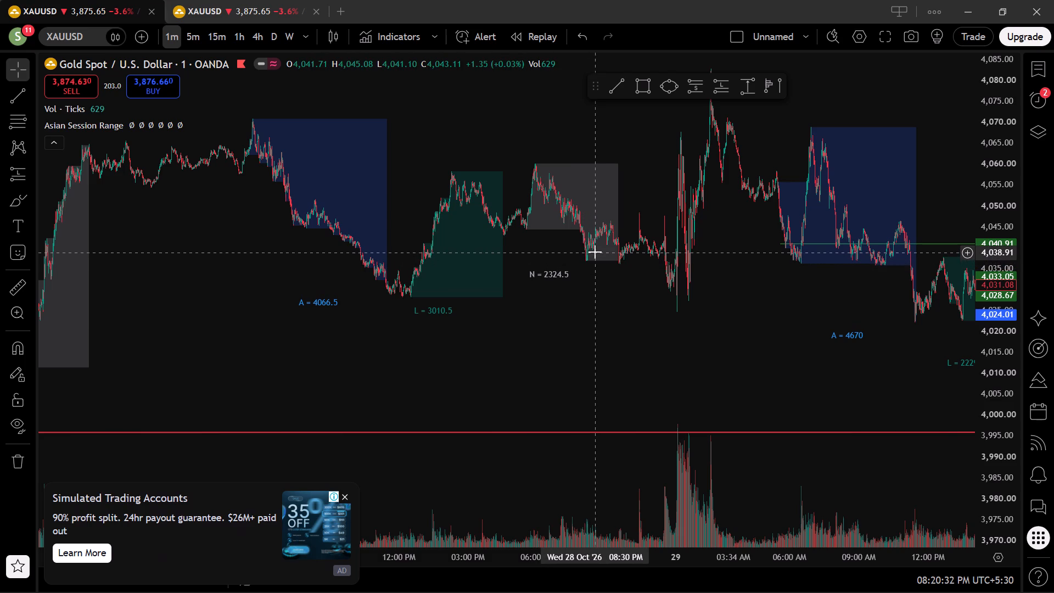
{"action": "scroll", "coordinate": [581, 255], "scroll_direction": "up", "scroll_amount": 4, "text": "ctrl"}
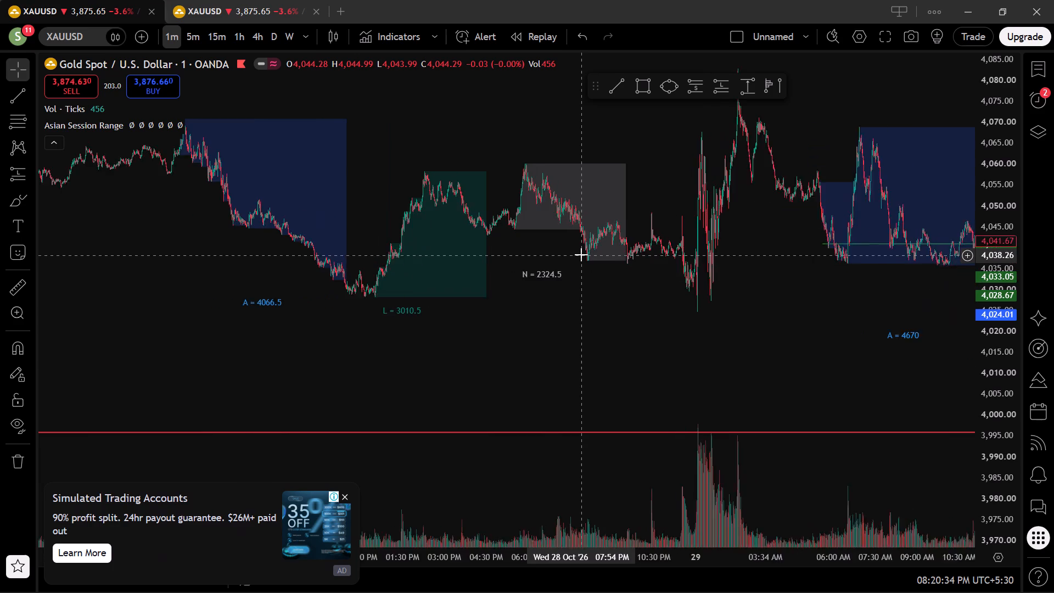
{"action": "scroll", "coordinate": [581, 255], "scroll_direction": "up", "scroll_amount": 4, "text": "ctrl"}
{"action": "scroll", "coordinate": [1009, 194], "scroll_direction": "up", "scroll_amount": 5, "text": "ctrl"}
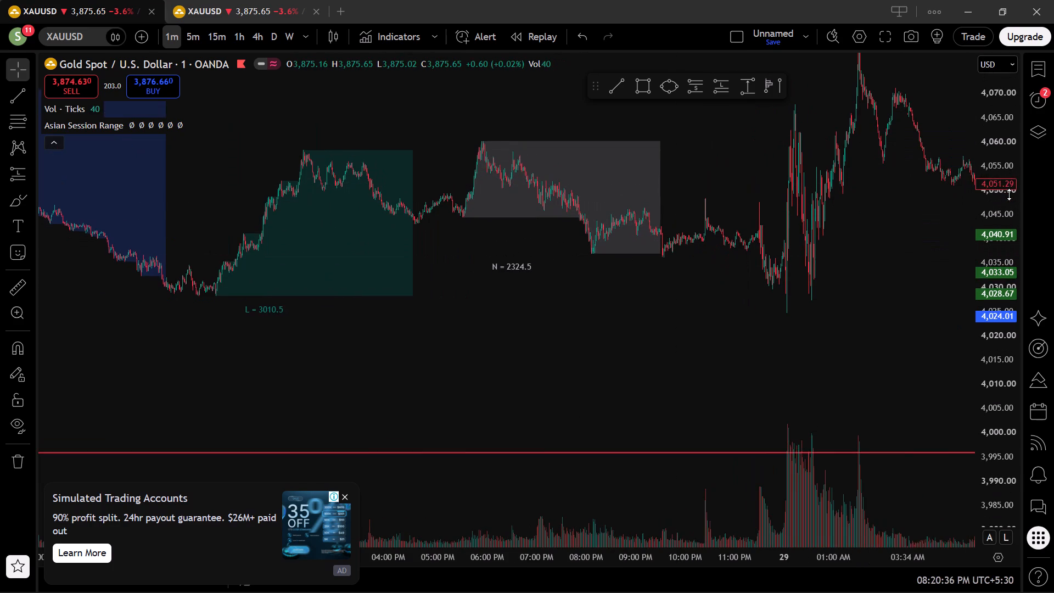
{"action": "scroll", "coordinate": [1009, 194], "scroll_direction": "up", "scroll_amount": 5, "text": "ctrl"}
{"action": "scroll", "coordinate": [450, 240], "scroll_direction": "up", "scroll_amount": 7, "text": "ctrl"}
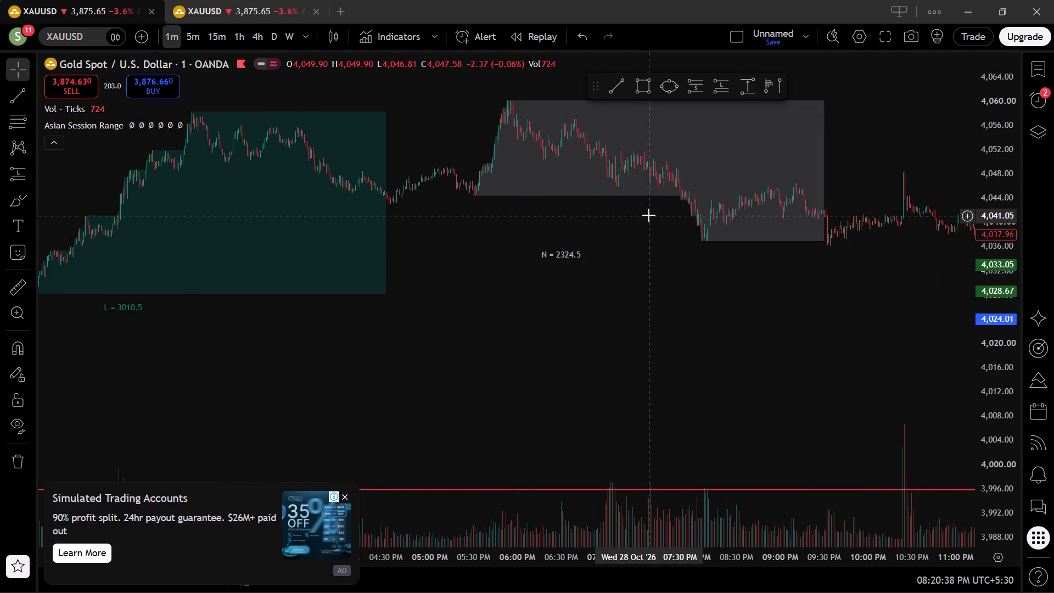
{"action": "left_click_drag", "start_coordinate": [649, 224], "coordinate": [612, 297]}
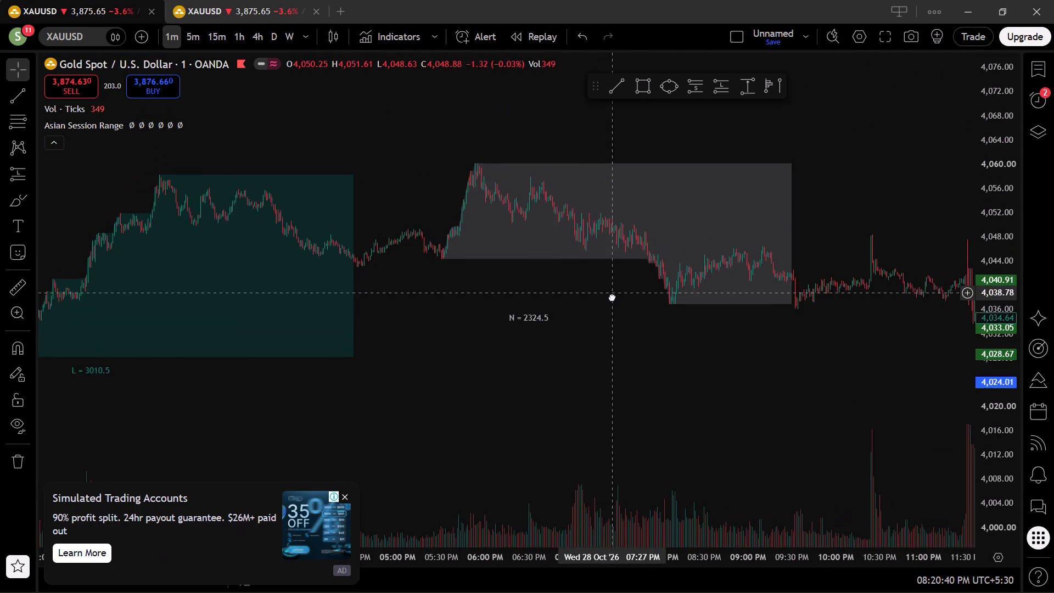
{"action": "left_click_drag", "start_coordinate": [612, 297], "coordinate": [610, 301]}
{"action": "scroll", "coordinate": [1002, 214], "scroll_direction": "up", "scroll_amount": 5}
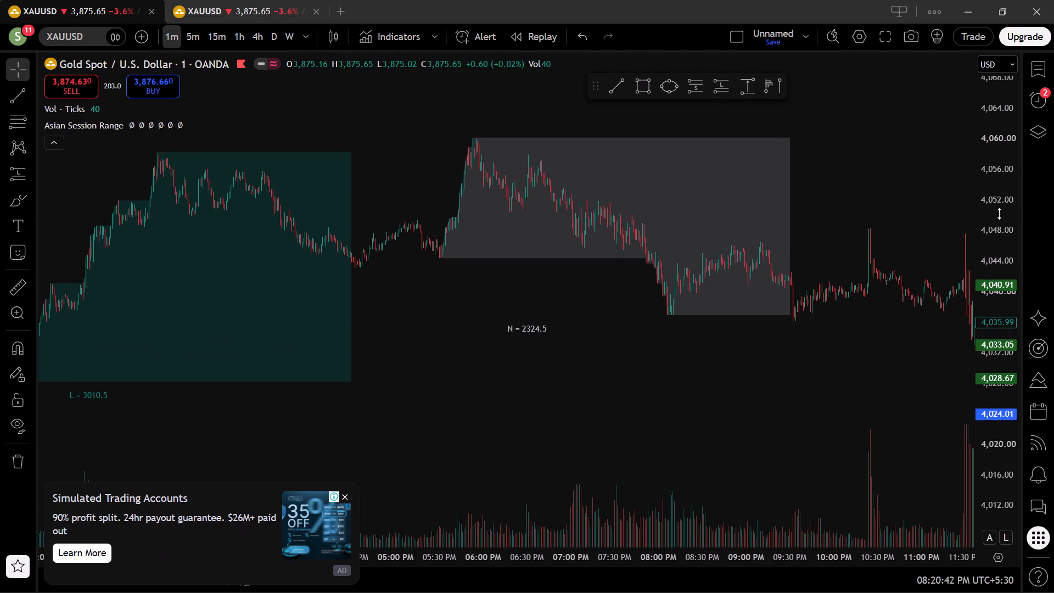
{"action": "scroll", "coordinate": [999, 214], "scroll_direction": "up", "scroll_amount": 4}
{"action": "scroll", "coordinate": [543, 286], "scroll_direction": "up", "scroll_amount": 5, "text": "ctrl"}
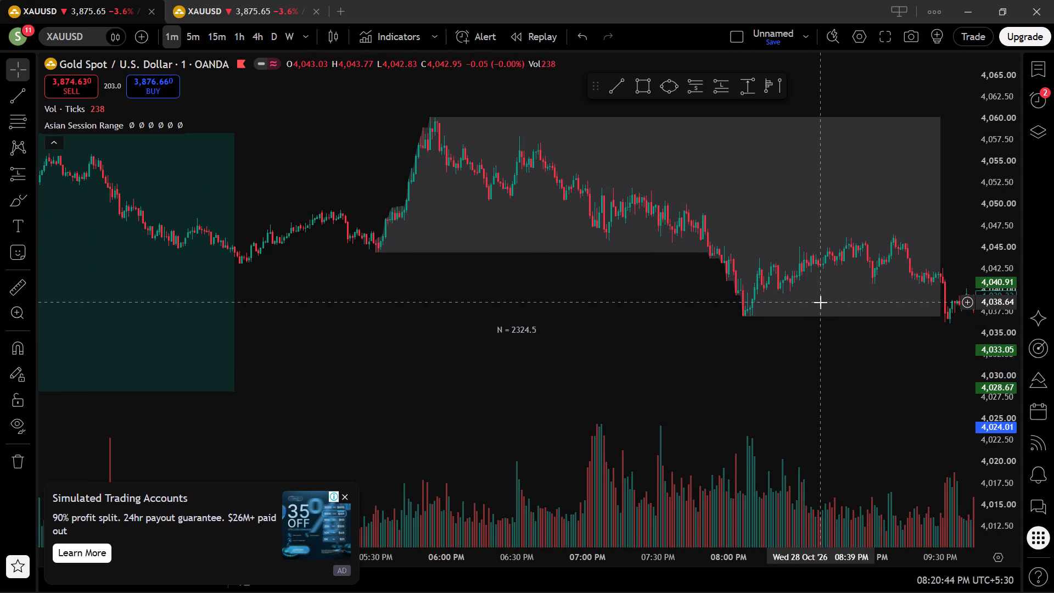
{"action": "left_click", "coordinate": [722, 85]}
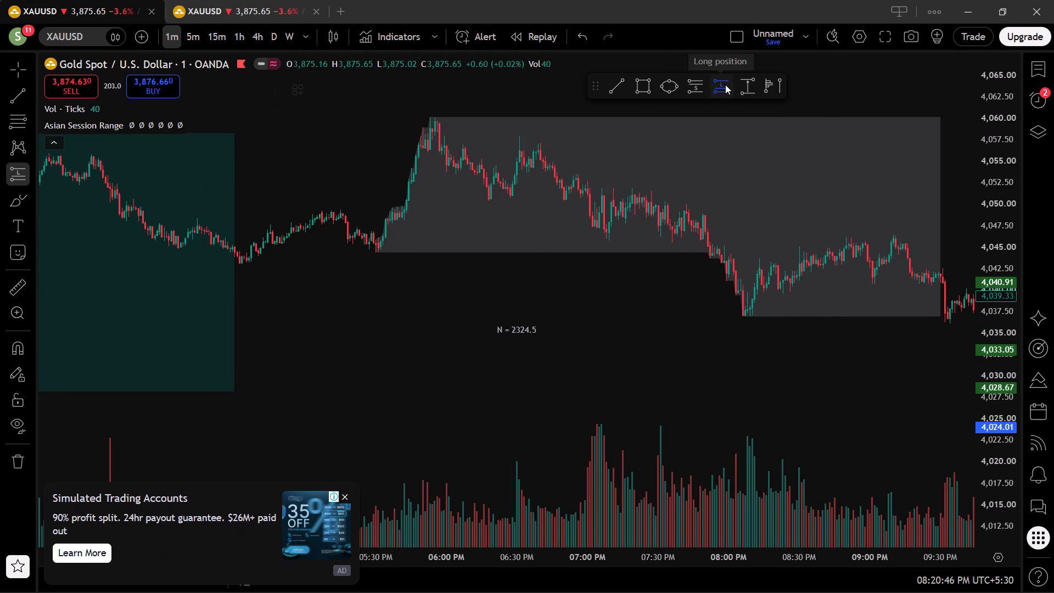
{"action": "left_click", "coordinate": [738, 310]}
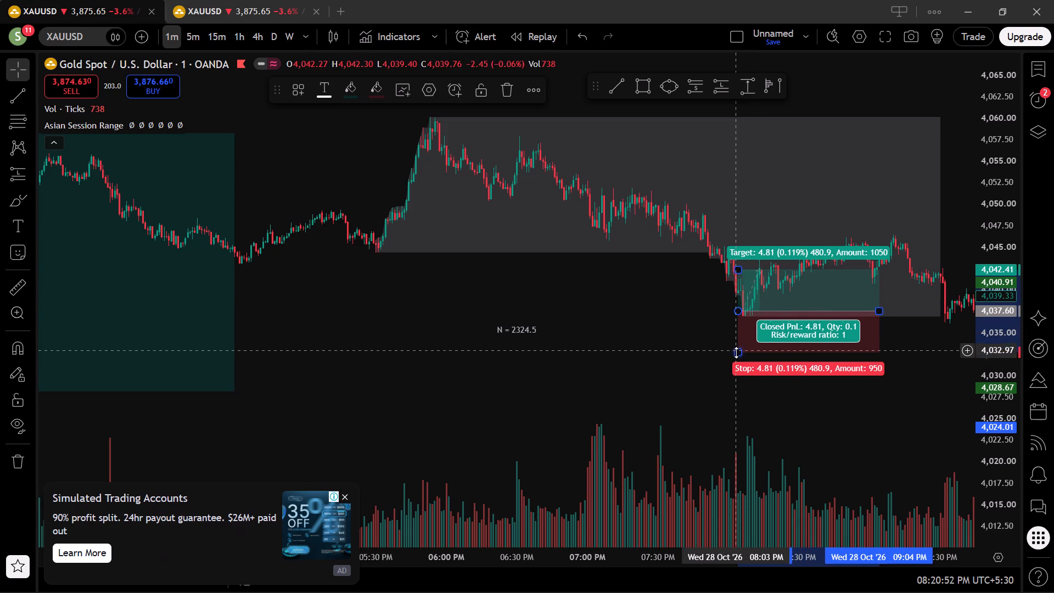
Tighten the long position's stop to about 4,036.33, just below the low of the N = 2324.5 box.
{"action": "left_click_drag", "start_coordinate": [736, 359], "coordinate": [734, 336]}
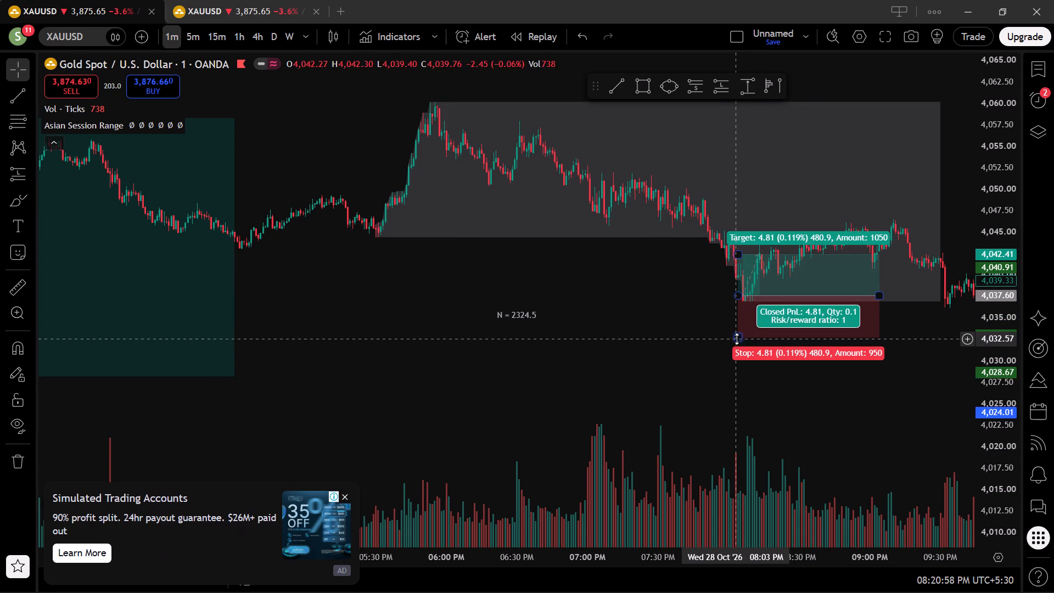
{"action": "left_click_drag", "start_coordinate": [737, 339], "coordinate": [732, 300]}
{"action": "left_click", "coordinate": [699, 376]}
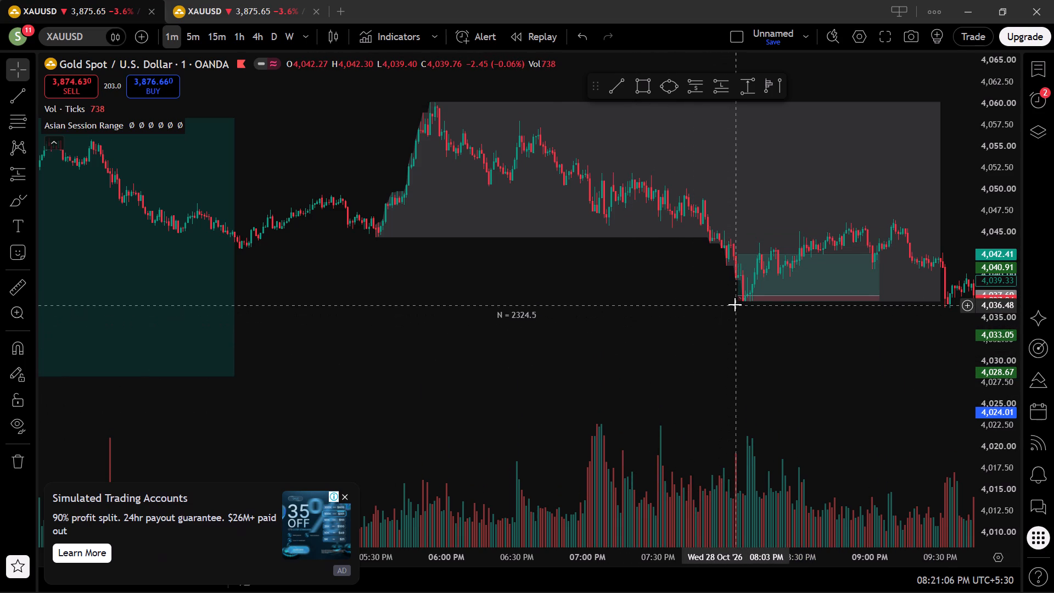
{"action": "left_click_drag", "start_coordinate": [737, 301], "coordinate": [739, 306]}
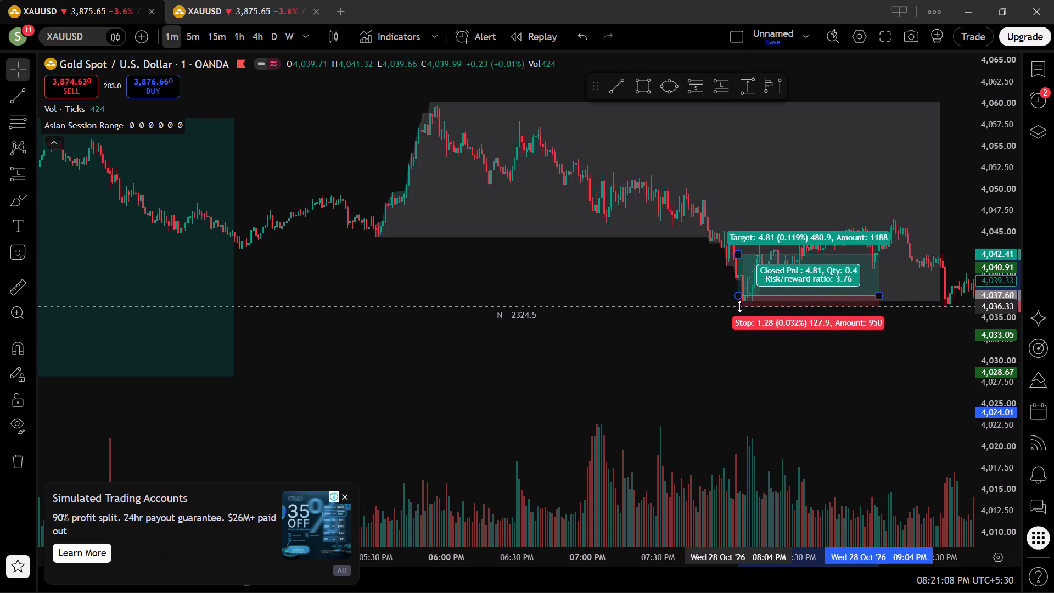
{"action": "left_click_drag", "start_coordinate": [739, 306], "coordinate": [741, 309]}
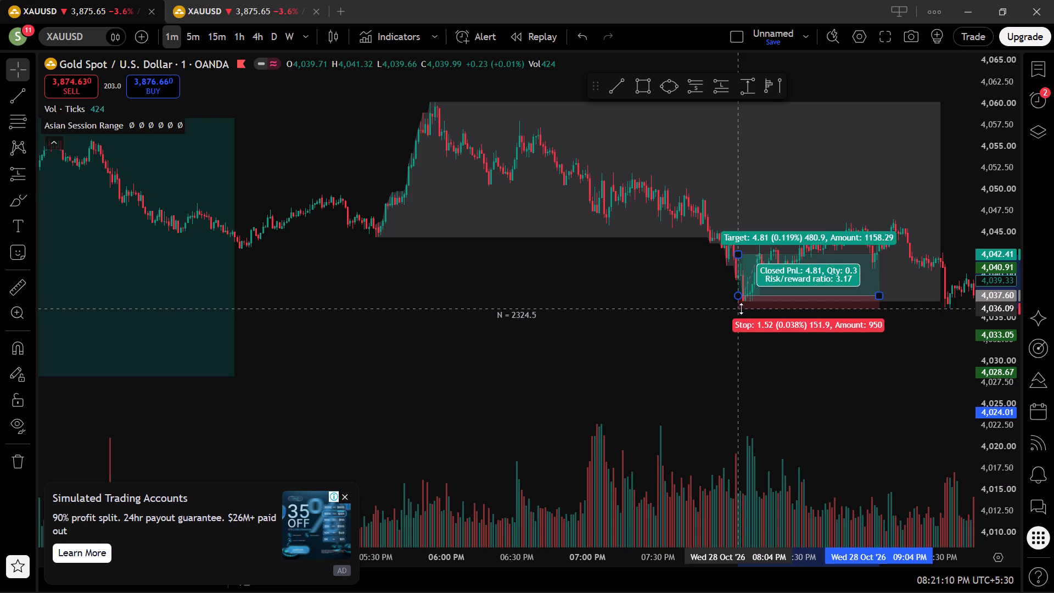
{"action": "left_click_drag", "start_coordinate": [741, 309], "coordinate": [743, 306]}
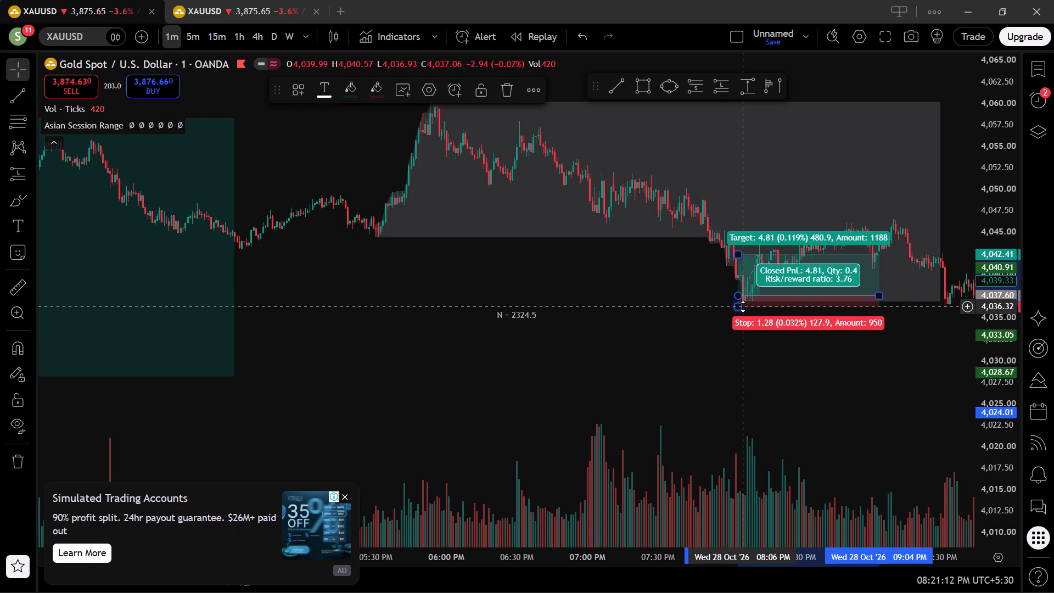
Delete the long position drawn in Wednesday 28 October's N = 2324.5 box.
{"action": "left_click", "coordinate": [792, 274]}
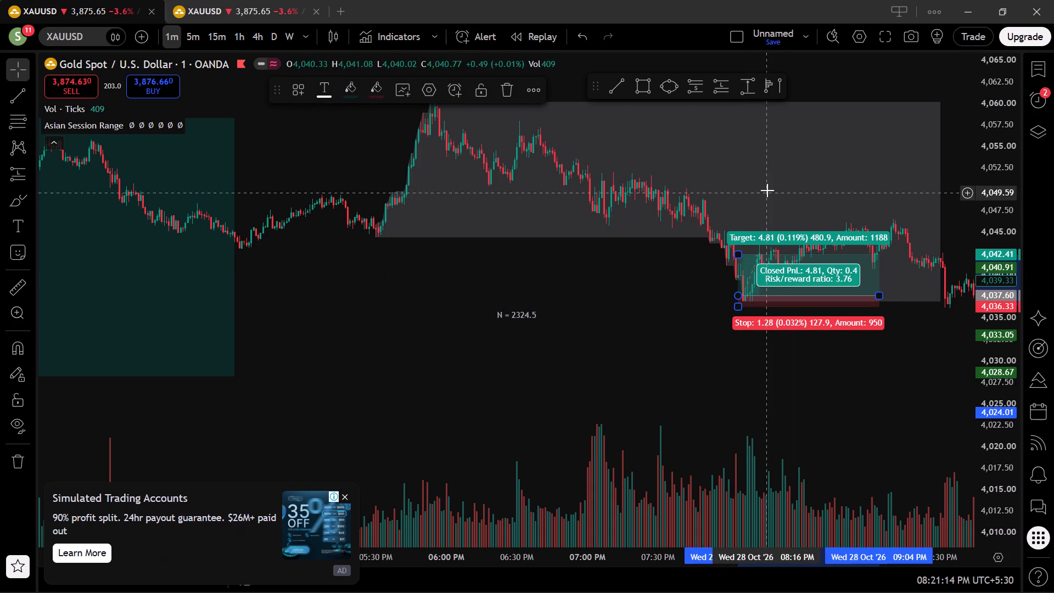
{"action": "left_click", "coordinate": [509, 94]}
Place a long position in Wednesday 28 October's A = 4066.5 box, with its entry at about 4,038.40 at 10:19 AM.
{"action": "scroll", "coordinate": [346, 244], "scroll_direction": "down", "scroll_amount": 3}
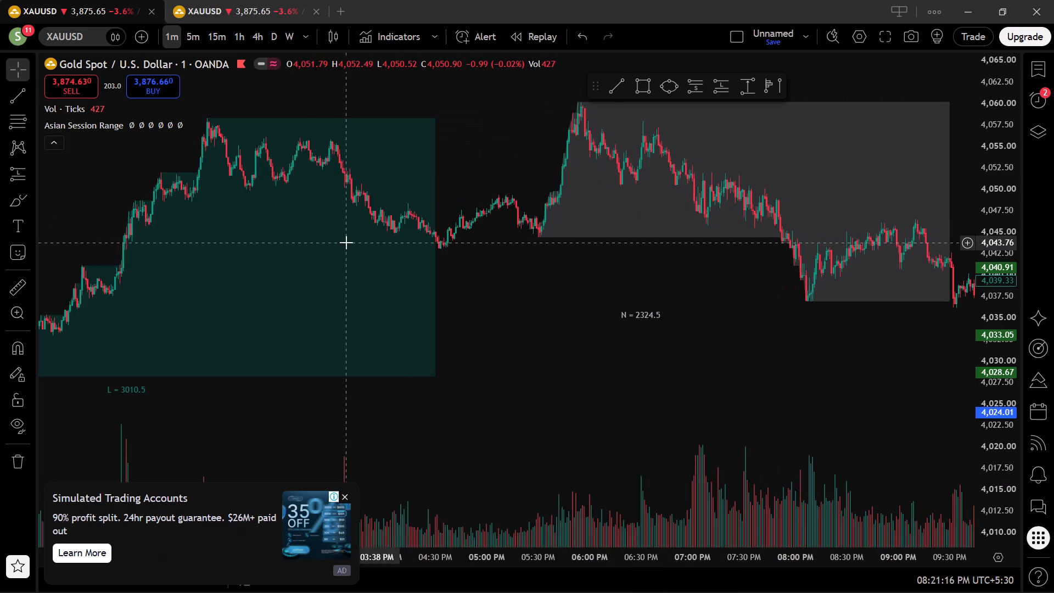
{"action": "scroll", "coordinate": [346, 243], "scroll_direction": "down", "scroll_amount": 5}
{"action": "left_click_drag", "start_coordinate": [401, 278], "coordinate": [562, 278]}
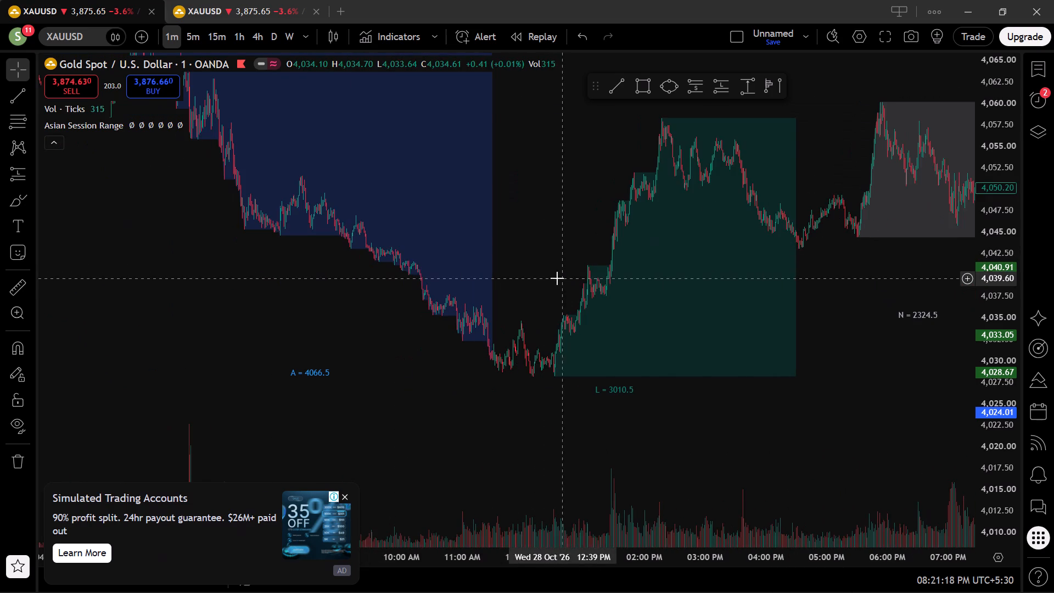
{"action": "scroll", "coordinate": [278, 279], "scroll_direction": "up", "scroll_amount": 5, "text": "ctrl"}
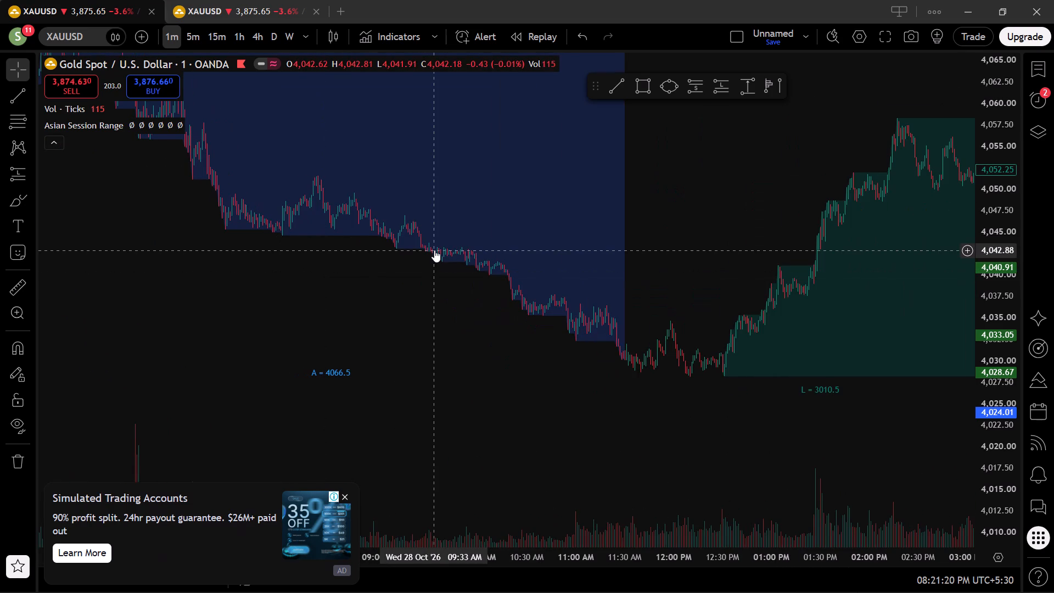
{"action": "scroll", "coordinate": [528, 313], "scroll_direction": "down", "scroll_amount": 2, "text": "ctrl"}
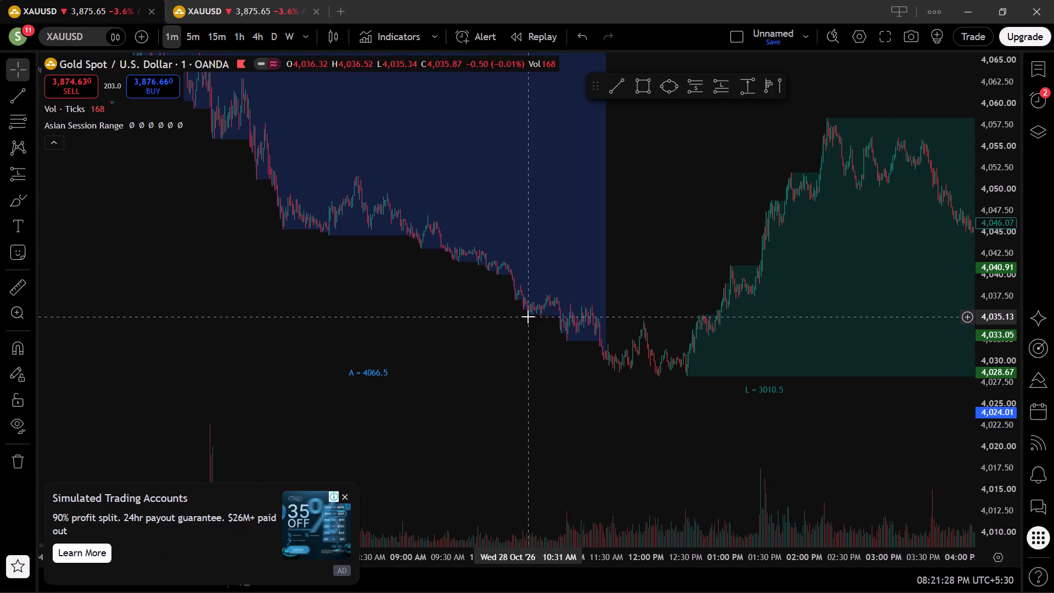
{"action": "left_click", "coordinate": [726, 81]}
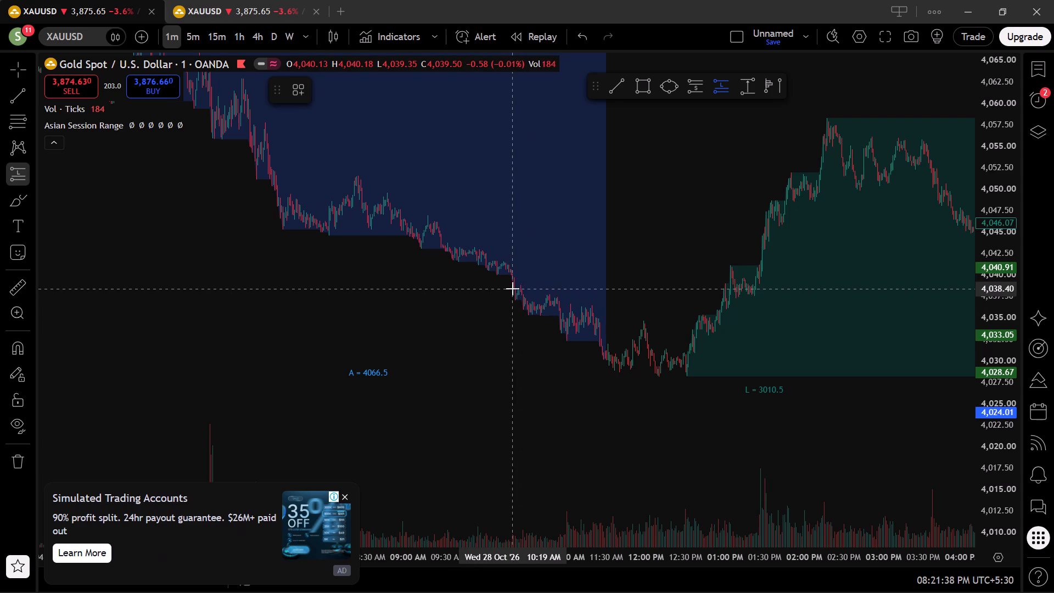
{"action": "left_click", "coordinate": [513, 289]}
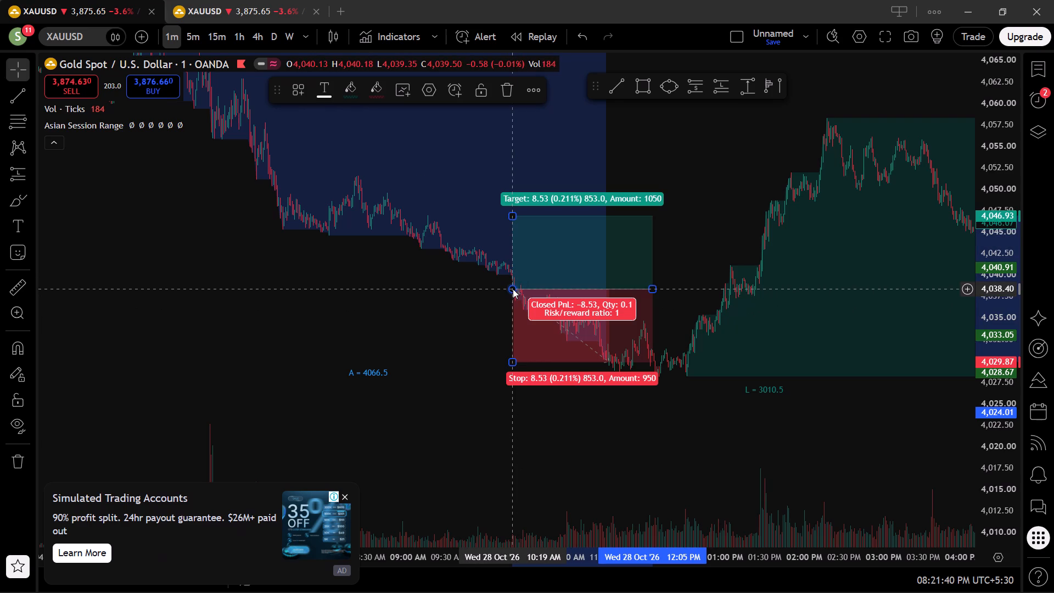
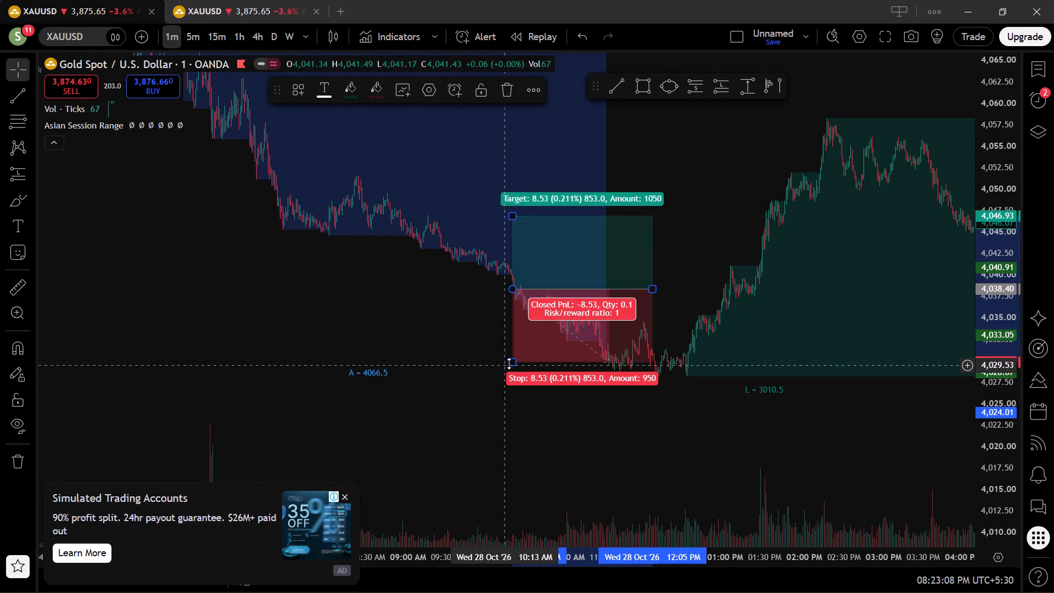
Tighten the stop of the long position in Wednesday 28 October's A = 4066.5 box to about 4,034.97.
{"action": "left_click_drag", "start_coordinate": [509, 363], "coordinate": [506, 313]}
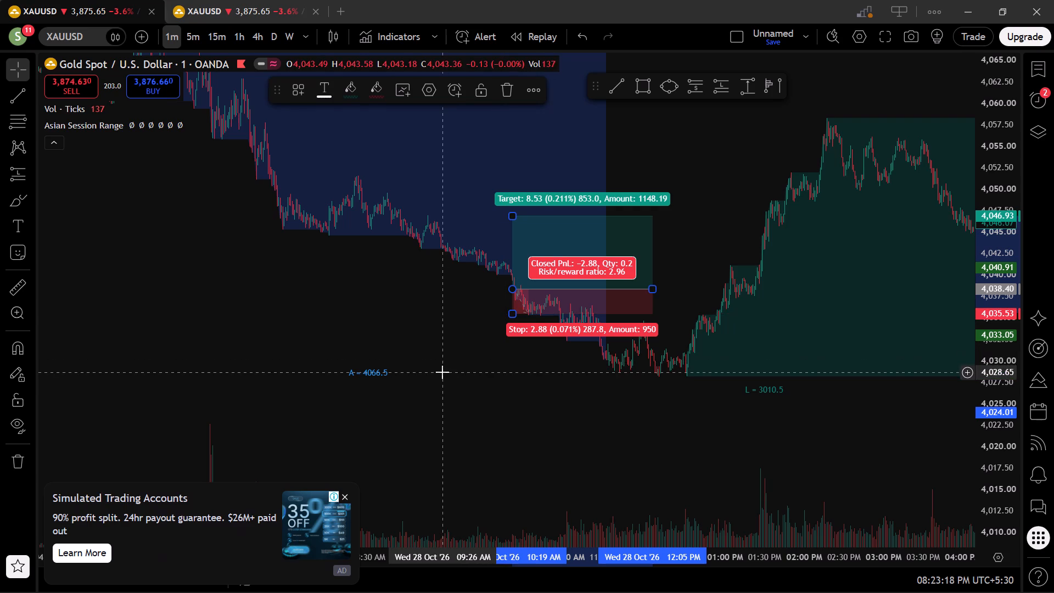
{"action": "left_click", "coordinate": [512, 316]}
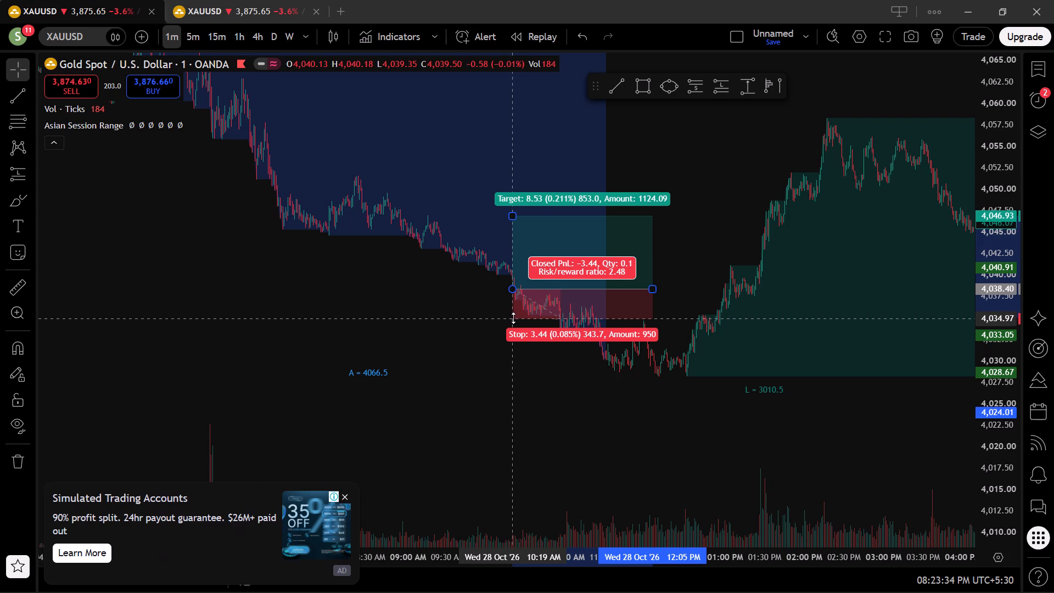
{"action": "left_click", "coordinate": [491, 357]}
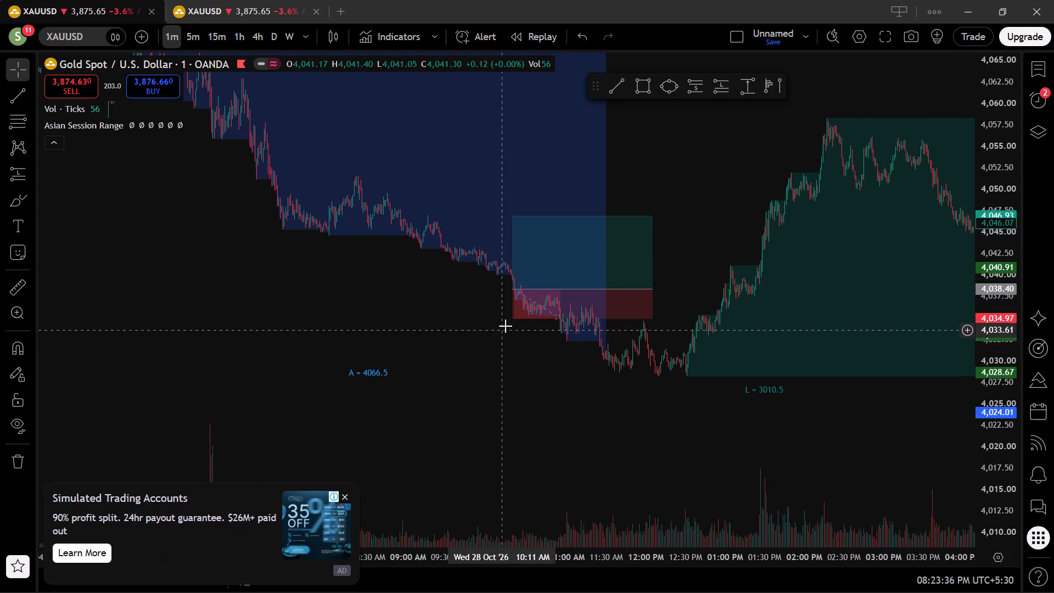
Lower the long position's entry to about 4,037.20 at 10:21 AM and shorten its span to end at about 11:38 AM.
{"action": "left_click_drag", "start_coordinate": [514, 289], "coordinate": [514, 293]}
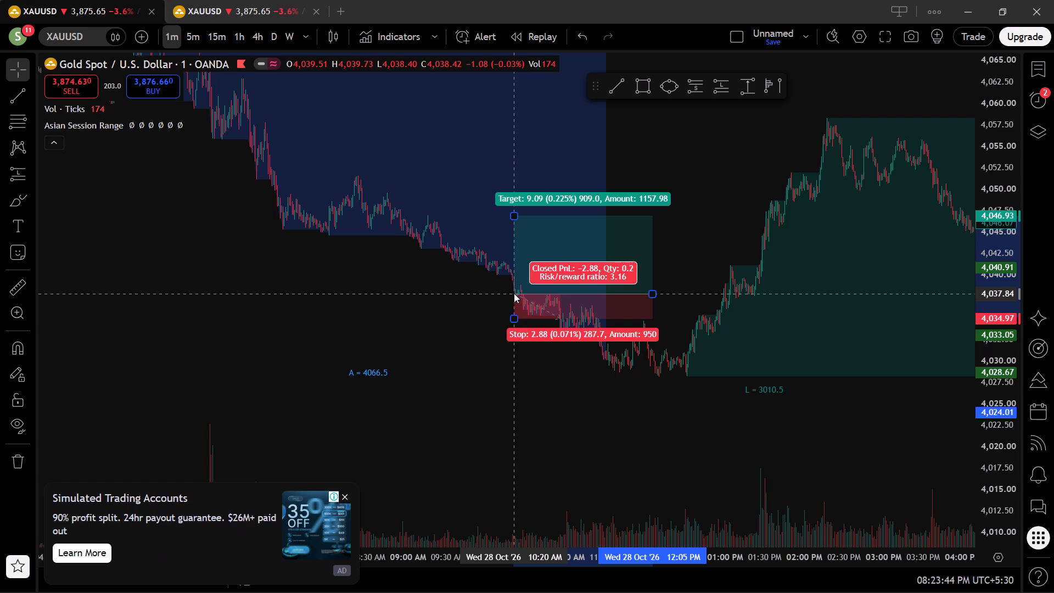
{"action": "left_click_drag", "start_coordinate": [514, 293], "coordinate": [515, 299]}
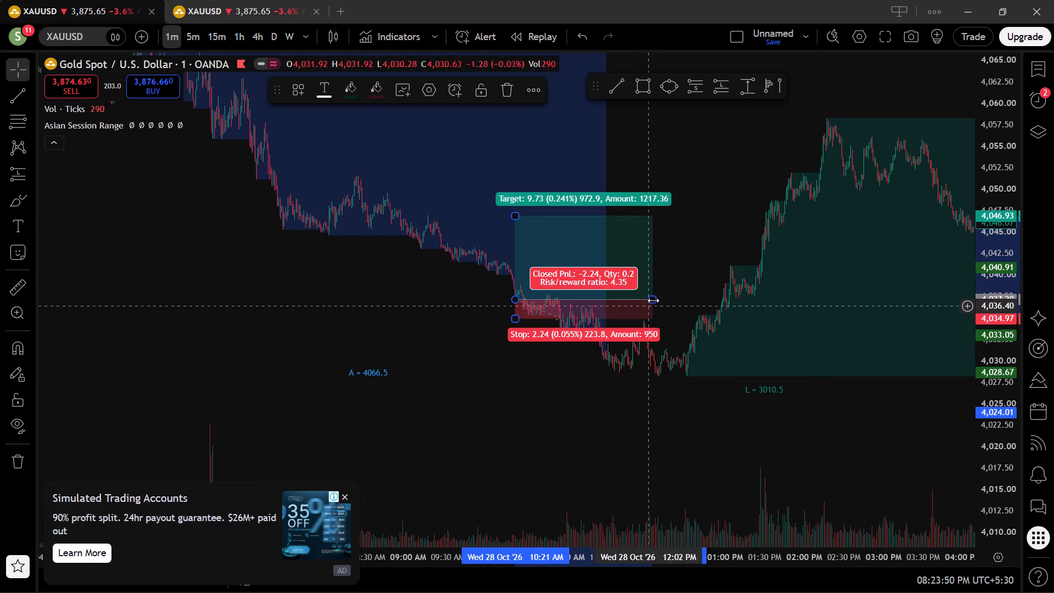
{"action": "left_click_drag", "start_coordinate": [654, 300], "coordinate": [616, 297]}
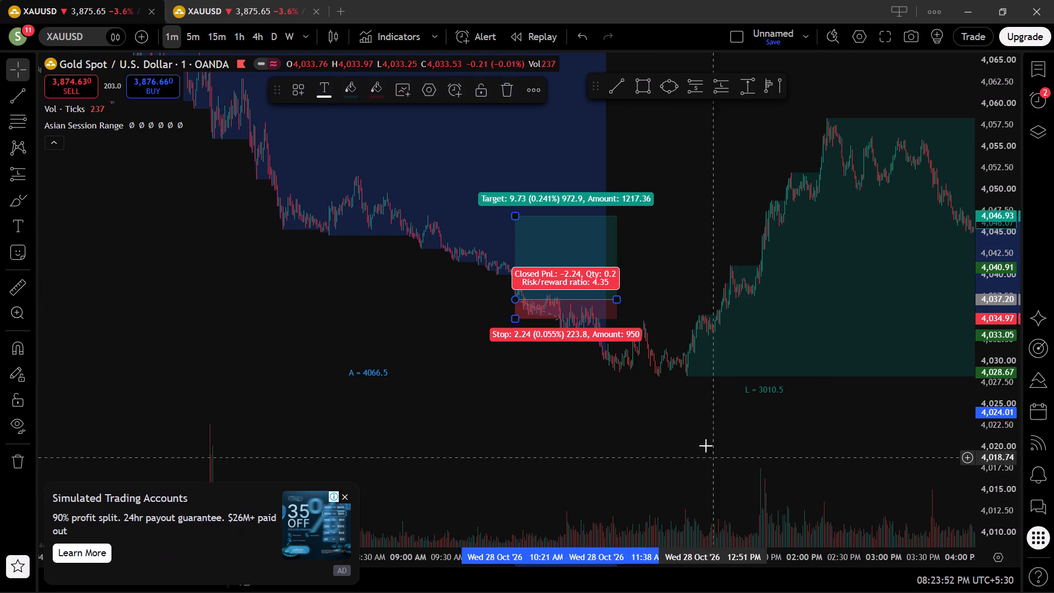
Examine Wednesday 28 October's L = 3010.5 and N = 2324.5 boxes, and Tuesday 27 October's N = 5314 rally, for trade setups.
{"action": "left_click_drag", "start_coordinate": [690, 435], "coordinate": [229, 444]}
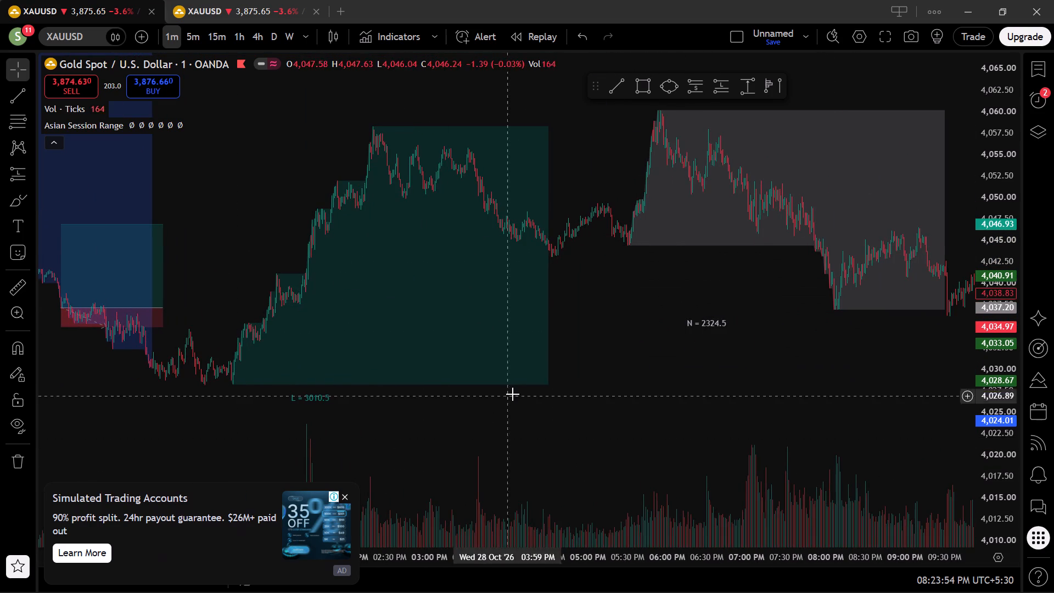
{"action": "left_click_drag", "start_coordinate": [697, 390], "coordinate": [422, 428]}
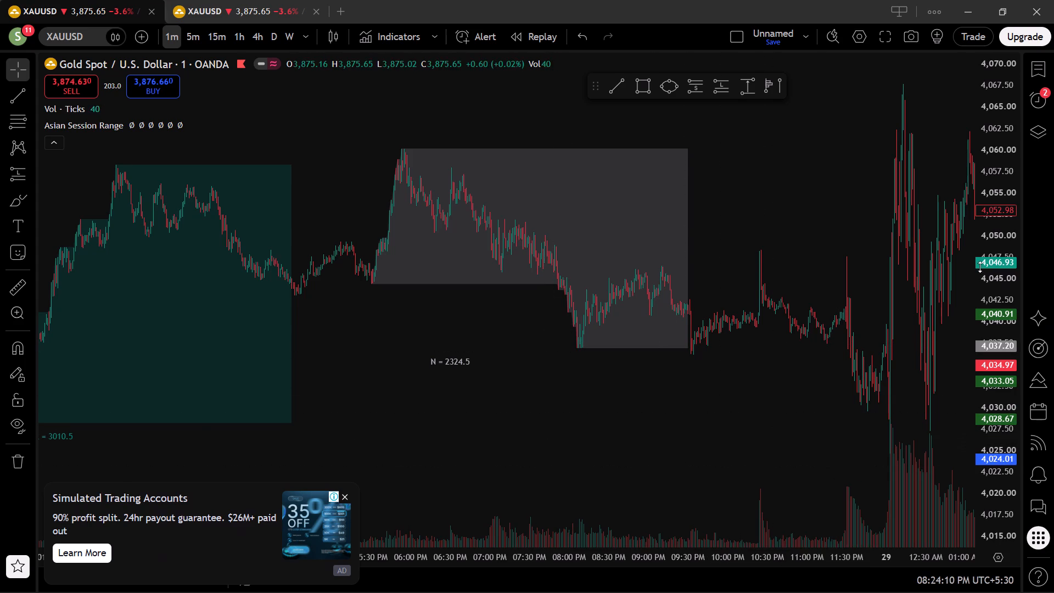
{"action": "scroll", "coordinate": [755, 349], "scroll_direction": "down", "scroll_amount": 7}
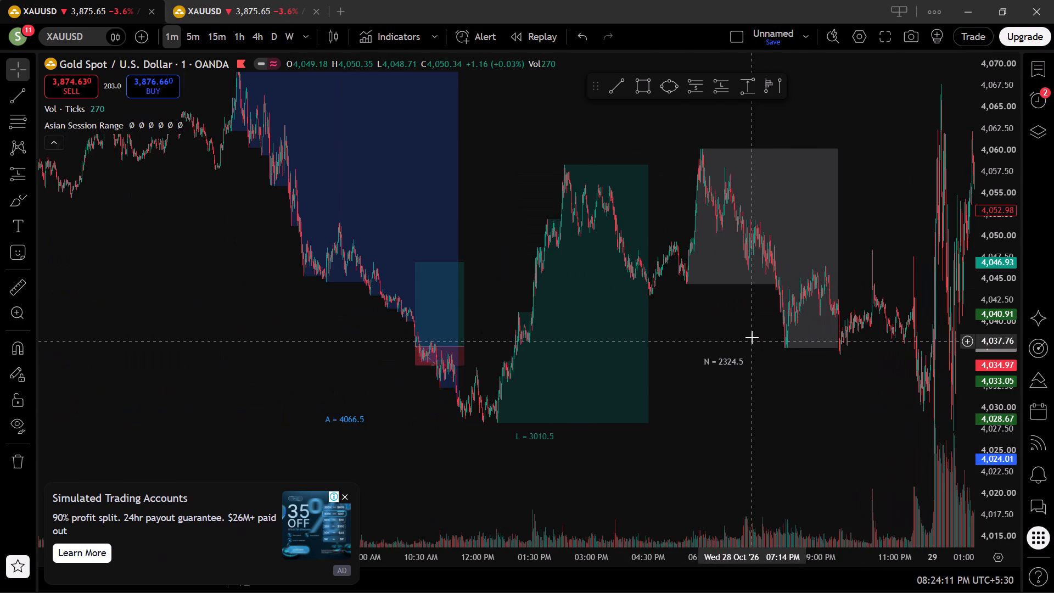
{"action": "scroll", "coordinate": [749, 343], "scroll_direction": "down", "scroll_amount": 4}
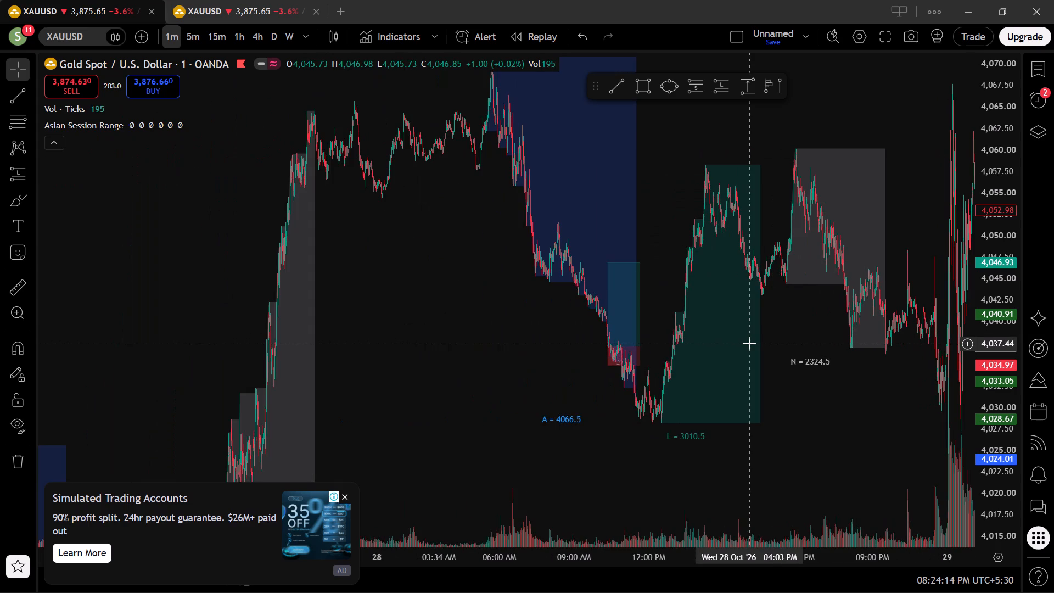
{"action": "scroll", "coordinate": [749, 343], "scroll_direction": "down", "scroll_amount": 7}
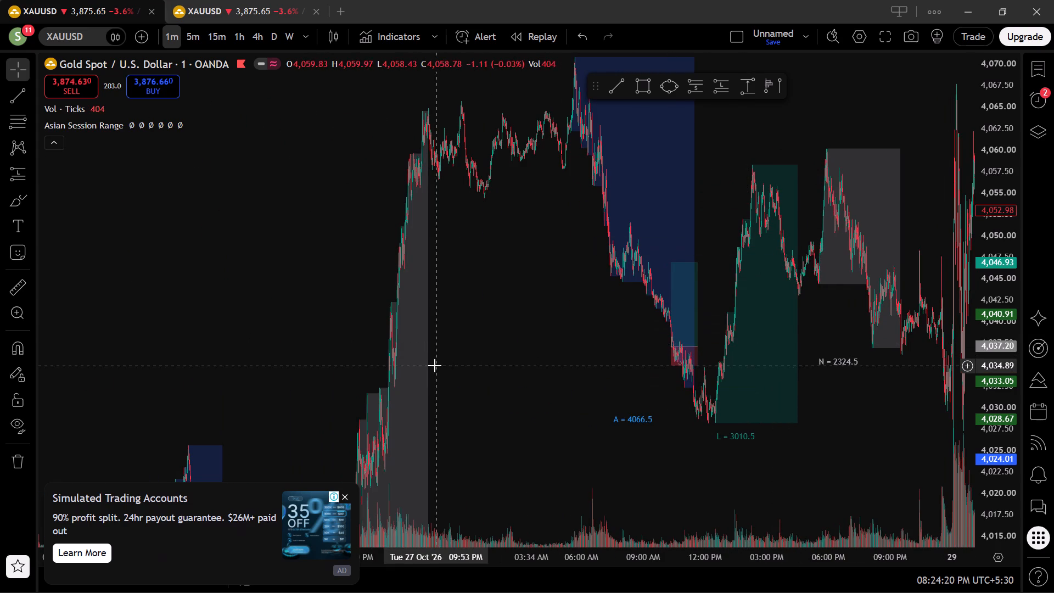
{"action": "scroll", "coordinate": [299, 378], "scroll_direction": "up", "scroll_amount": 11}
{"action": "scroll", "coordinate": [185, 415], "scroll_direction": "up", "scroll_amount": 5}
{"action": "left_click_drag", "start_coordinate": [174, 417], "coordinate": [1053, 344]}
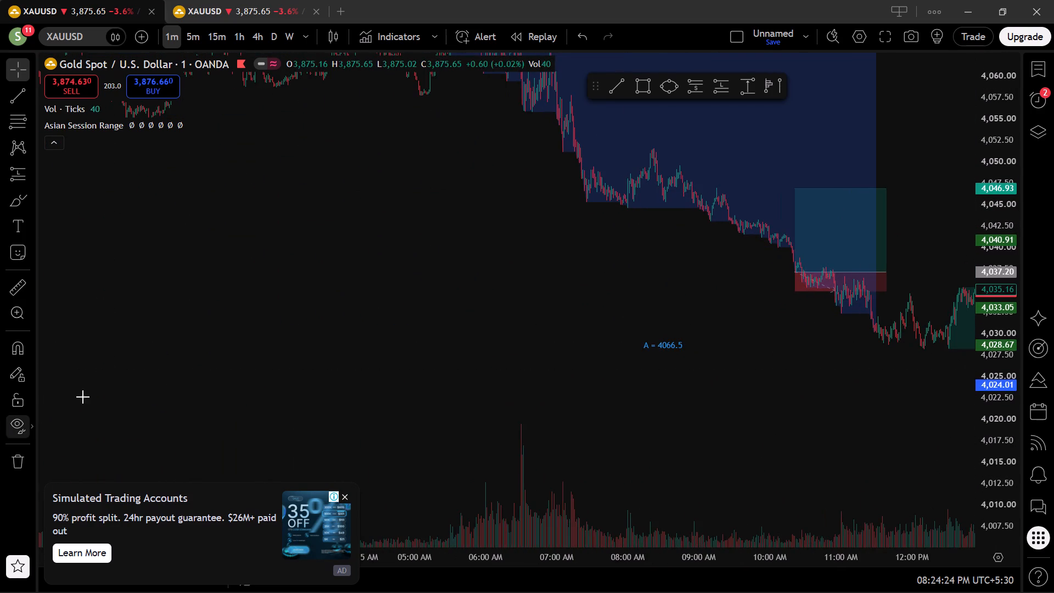
{"action": "left_click_drag", "start_coordinate": [128, 377], "coordinate": [949, 402]}
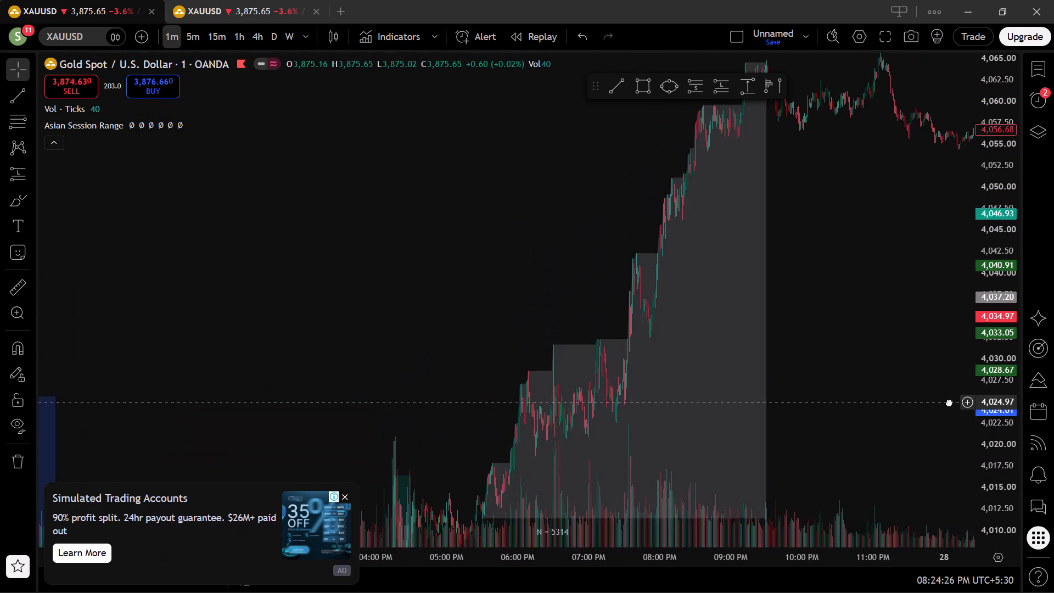
{"action": "left_click_drag", "start_coordinate": [949, 402], "coordinate": [940, 402]}
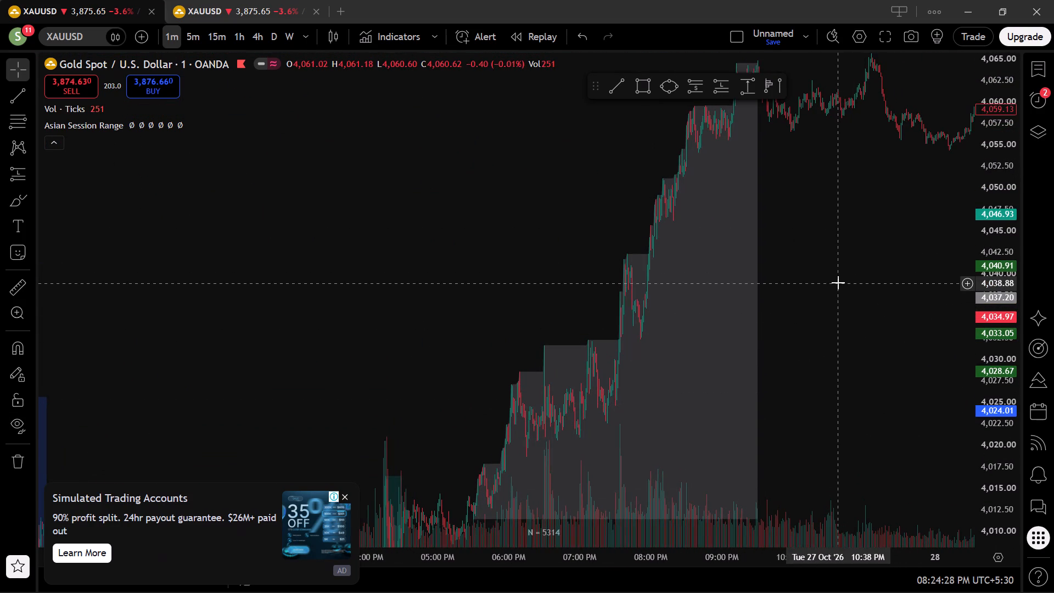
{"action": "scroll", "coordinate": [829, 318], "scroll_direction": "down", "scroll_amount": 6}
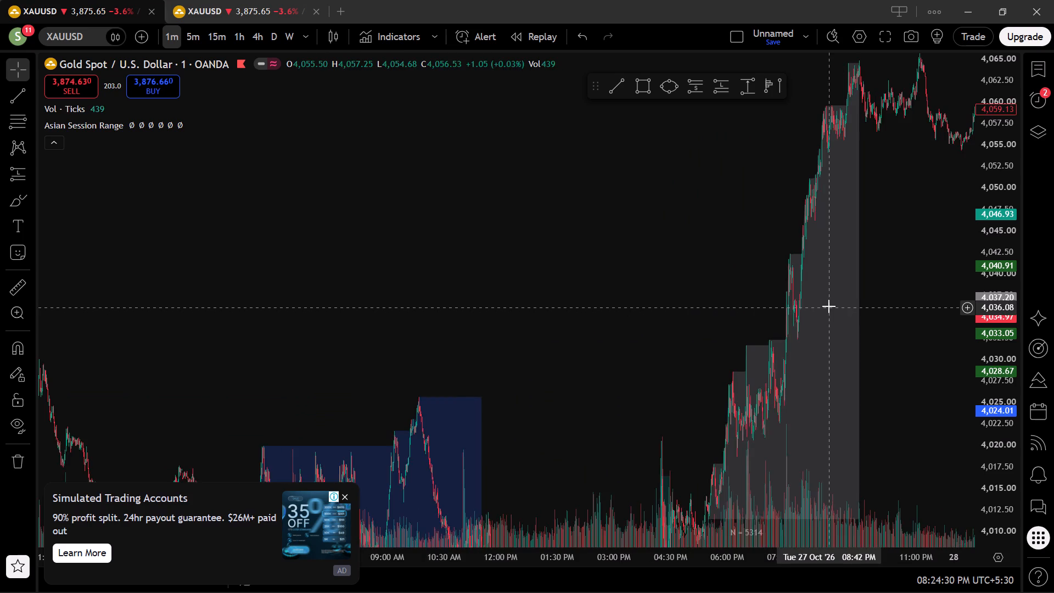
{"action": "scroll", "coordinate": [829, 306], "scroll_direction": "down", "scroll_amount": 6}
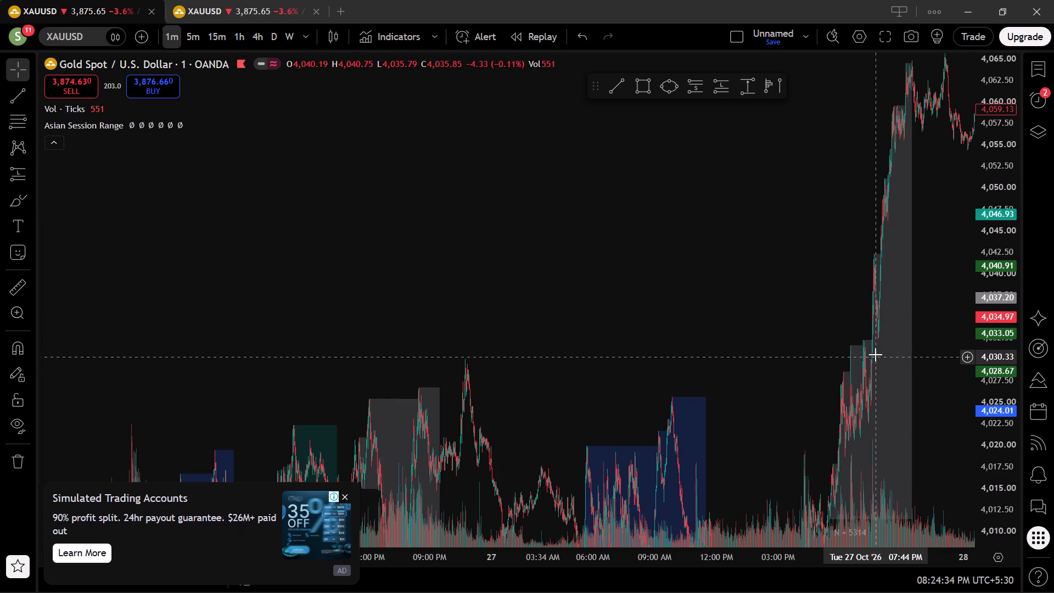
{"action": "scroll", "coordinate": [873, 344], "scroll_direction": "up", "scroll_amount": 2}
{"action": "scroll", "coordinate": [874, 288], "scroll_direction": "up", "scroll_amount": 6}
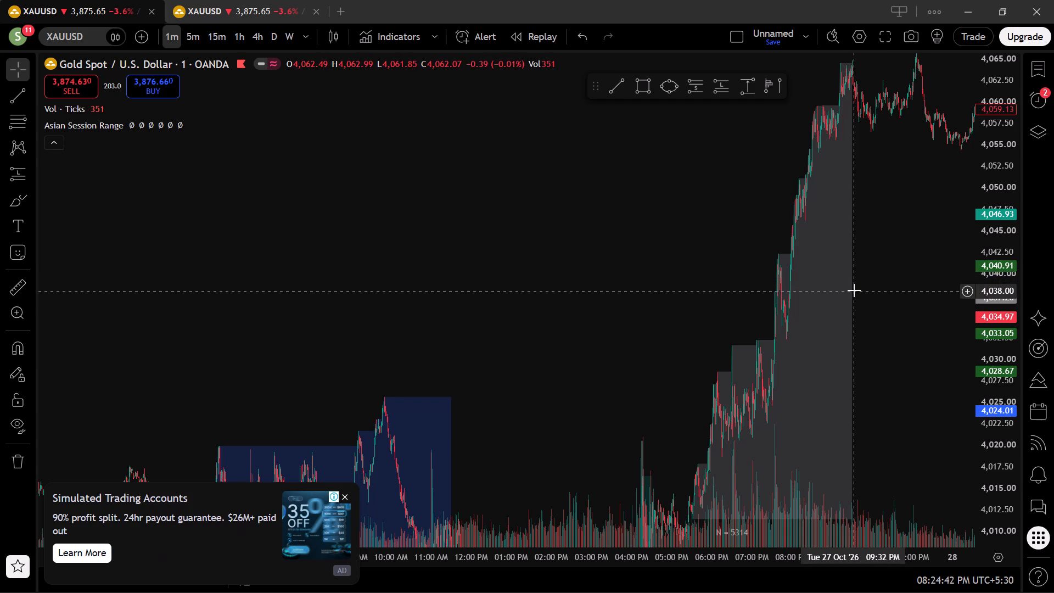
{"action": "scroll", "coordinate": [854, 292], "scroll_direction": "up", "scroll_amount": 8}
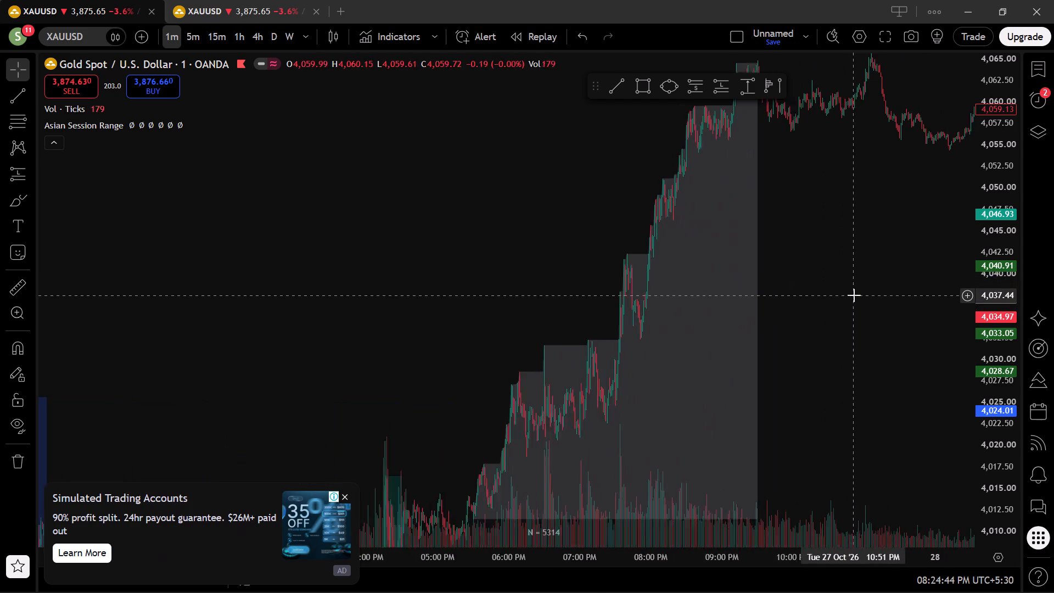
{"action": "scroll", "coordinate": [854, 295], "scroll_direction": "up", "scroll_amount": 2}
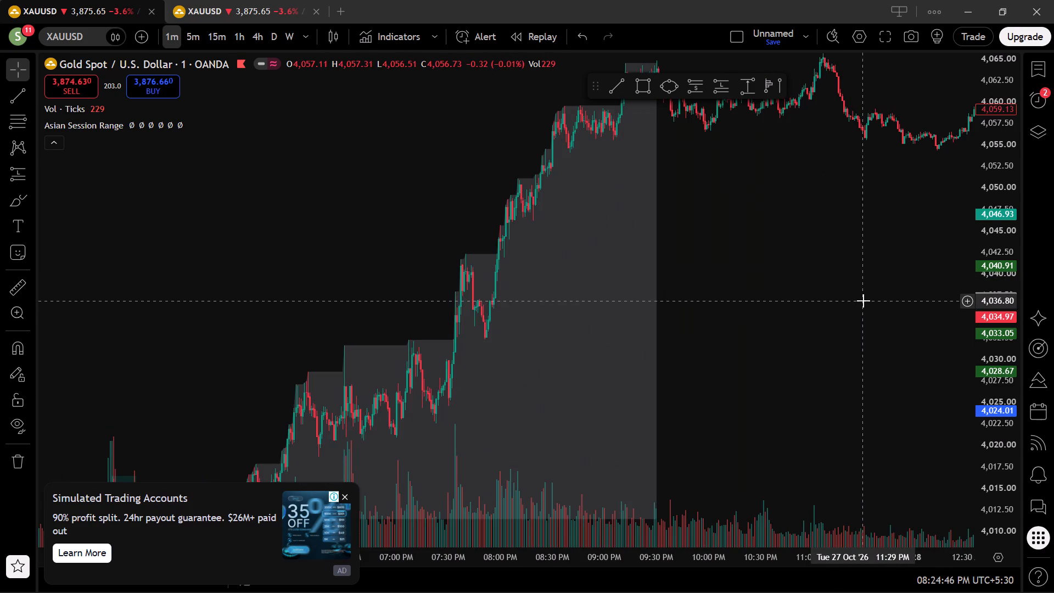
{"action": "scroll", "coordinate": [867, 290], "scroll_direction": "up", "scroll_amount": 5}
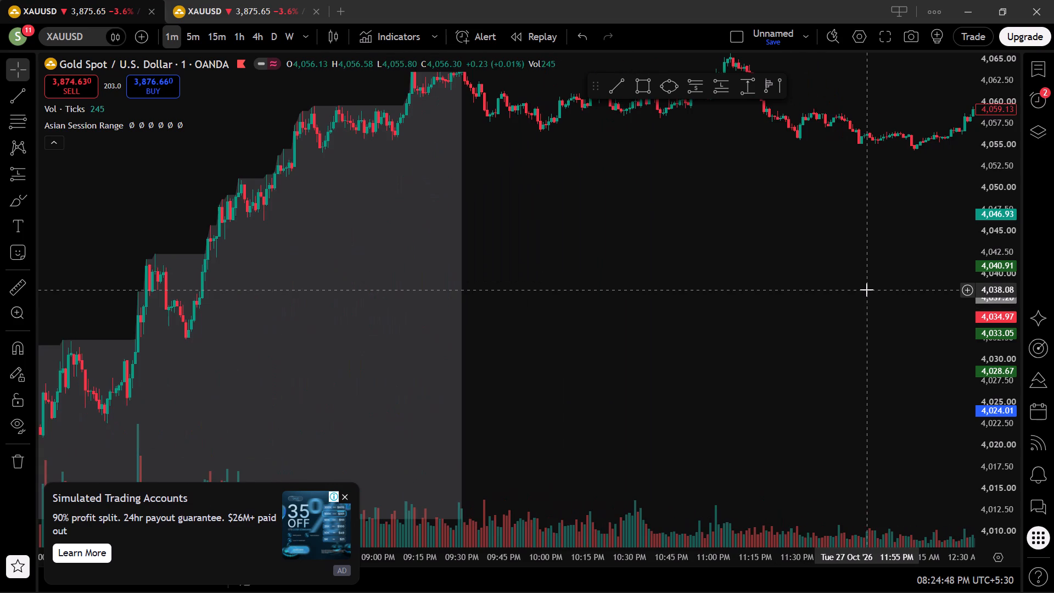
Examine the overnight price action into Wednesday 28 October, Tuesday 27 October's earlier sessions, and Wednesday's three session boxes.
{"action": "left_click_drag", "start_coordinate": [867, 290], "coordinate": [303, 296]}
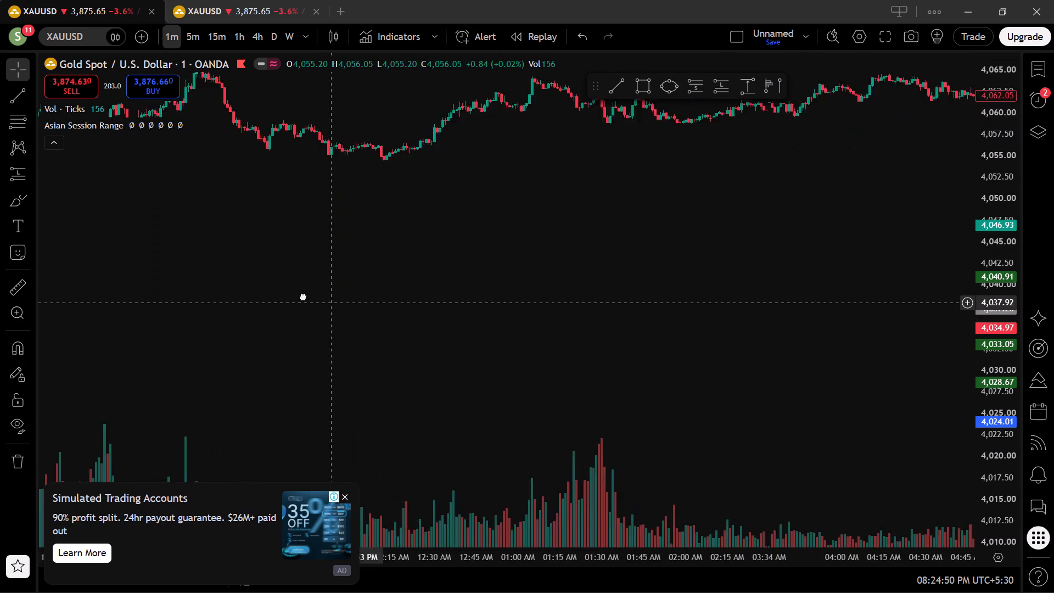
{"action": "left_click_drag", "start_coordinate": [303, 296], "coordinate": [298, 296]}
{"action": "left_click_drag", "start_coordinate": [539, 311], "coordinate": [32, 304]}
{"action": "scroll", "coordinate": [346, 241], "scroll_direction": "down", "scroll_amount": 6}
{"action": "scroll", "coordinate": [399, 227], "scroll_direction": "down", "scroll_amount": 6}
{"action": "scroll", "coordinate": [450, 228], "scroll_direction": "down", "scroll_amount": 2}
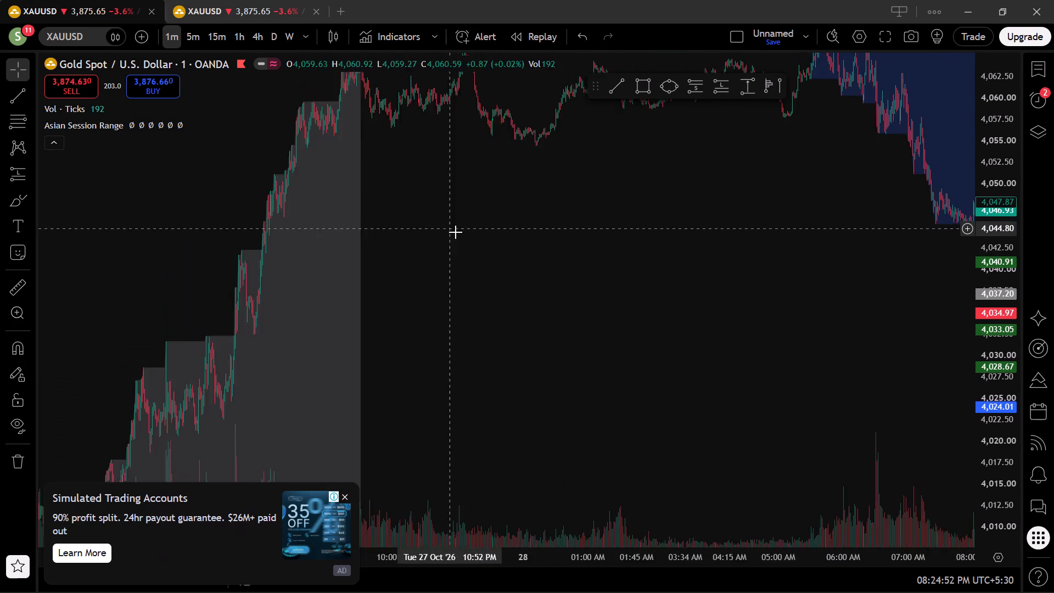
{"action": "scroll", "coordinate": [457, 232], "scroll_direction": "down", "scroll_amount": 10}
{"action": "scroll", "coordinate": [530, 250], "scroll_direction": "down", "scroll_amount": 19}
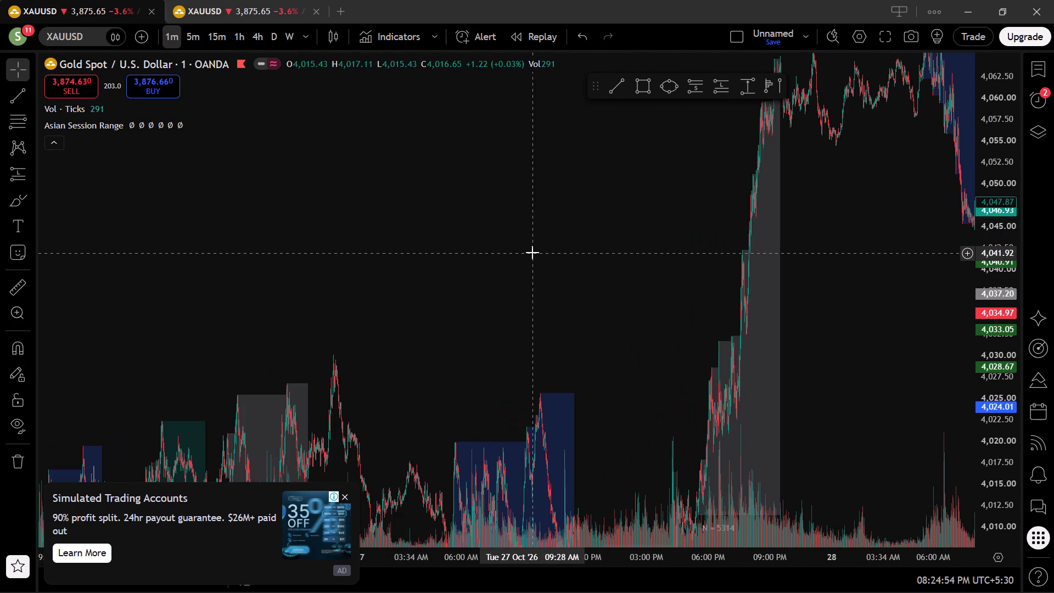
{"action": "scroll", "coordinate": [638, 247], "scroll_direction": "down", "scroll_amount": 3, "text": "shift"}
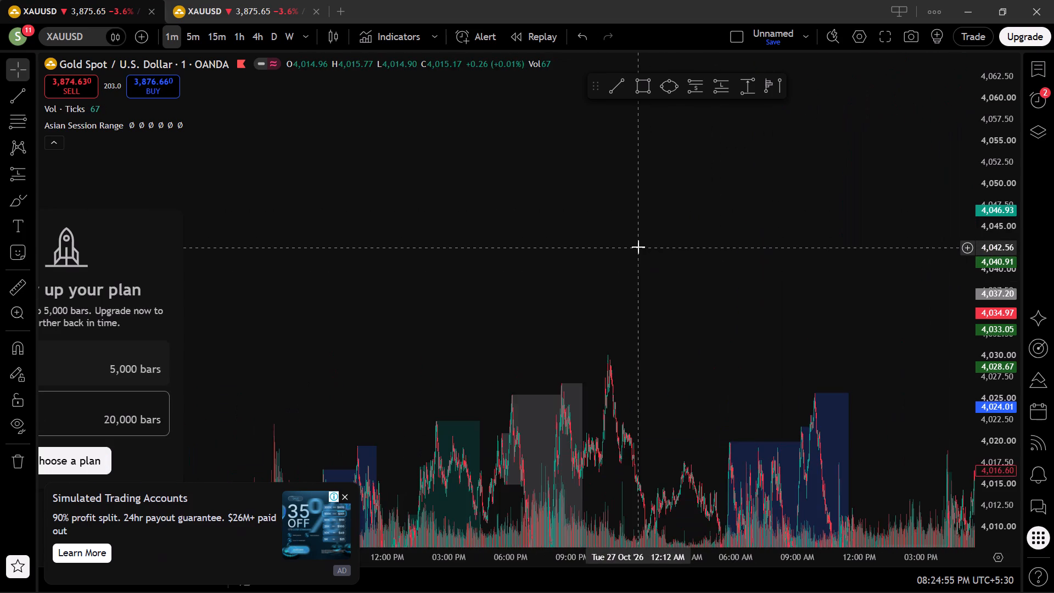
{"action": "scroll", "coordinate": [638, 247], "scroll_direction": "up", "scroll_amount": 9, "text": "shift"}
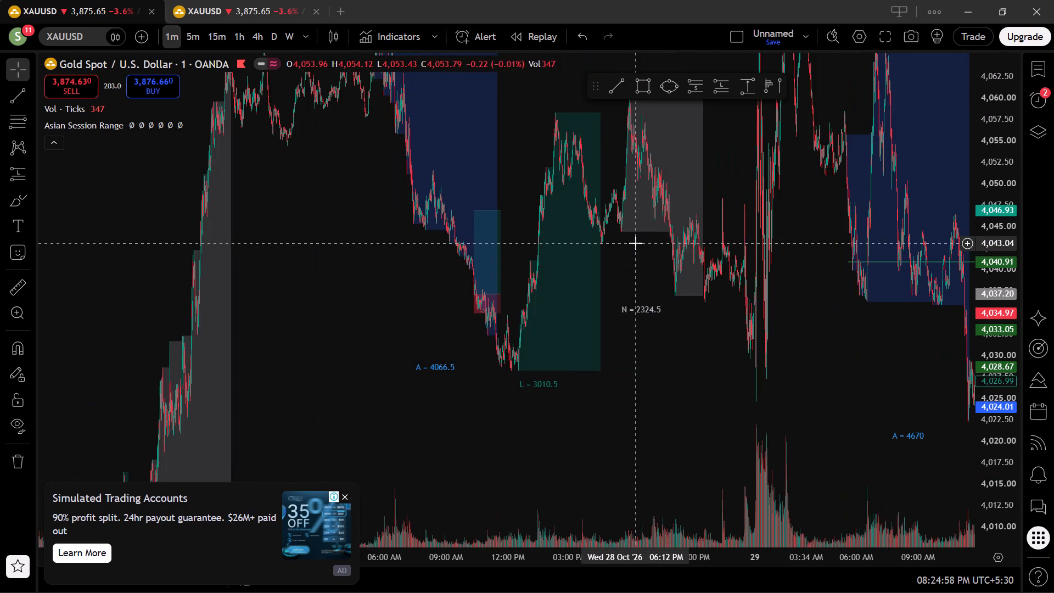
{"action": "scroll", "coordinate": [641, 235], "scroll_direction": "up", "scroll_amount": 10, "text": "ctrl"}
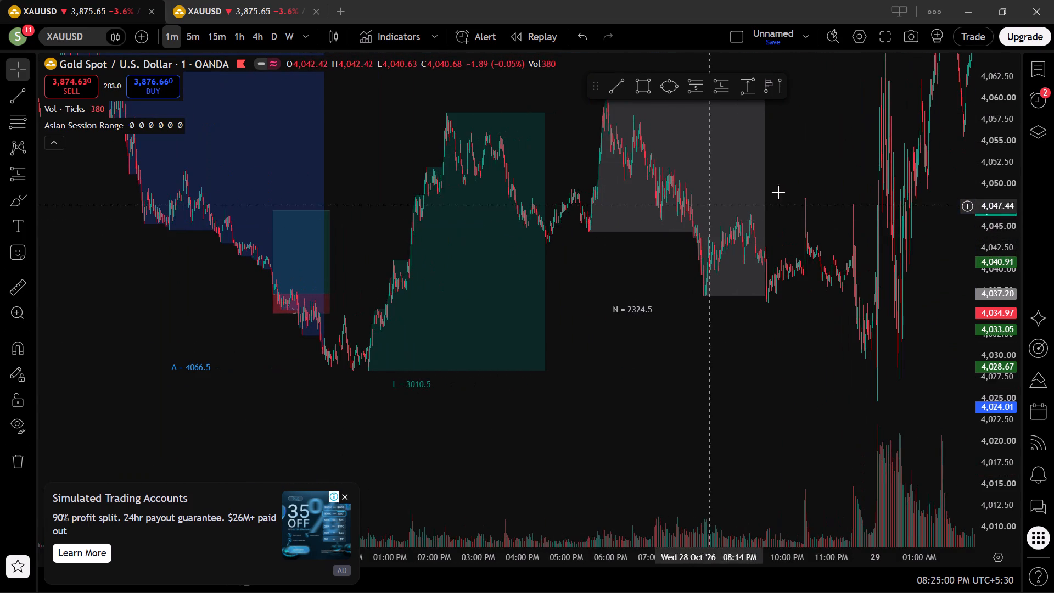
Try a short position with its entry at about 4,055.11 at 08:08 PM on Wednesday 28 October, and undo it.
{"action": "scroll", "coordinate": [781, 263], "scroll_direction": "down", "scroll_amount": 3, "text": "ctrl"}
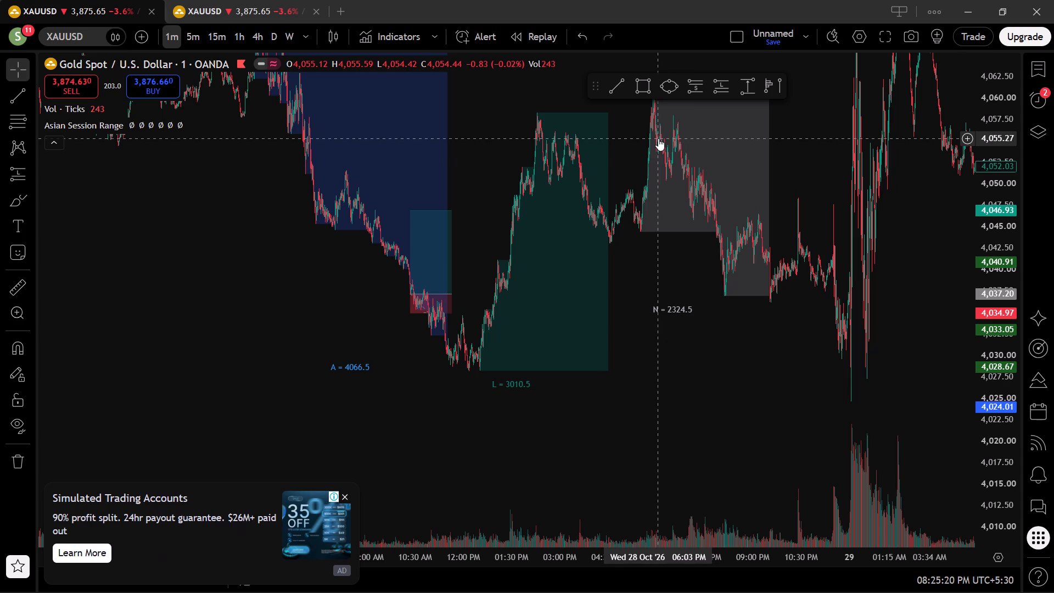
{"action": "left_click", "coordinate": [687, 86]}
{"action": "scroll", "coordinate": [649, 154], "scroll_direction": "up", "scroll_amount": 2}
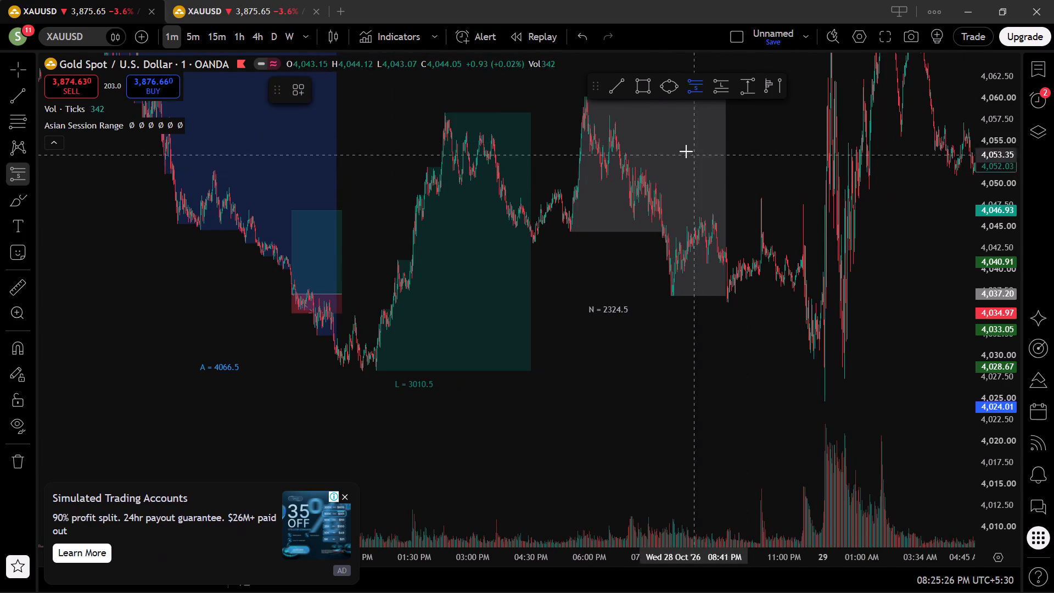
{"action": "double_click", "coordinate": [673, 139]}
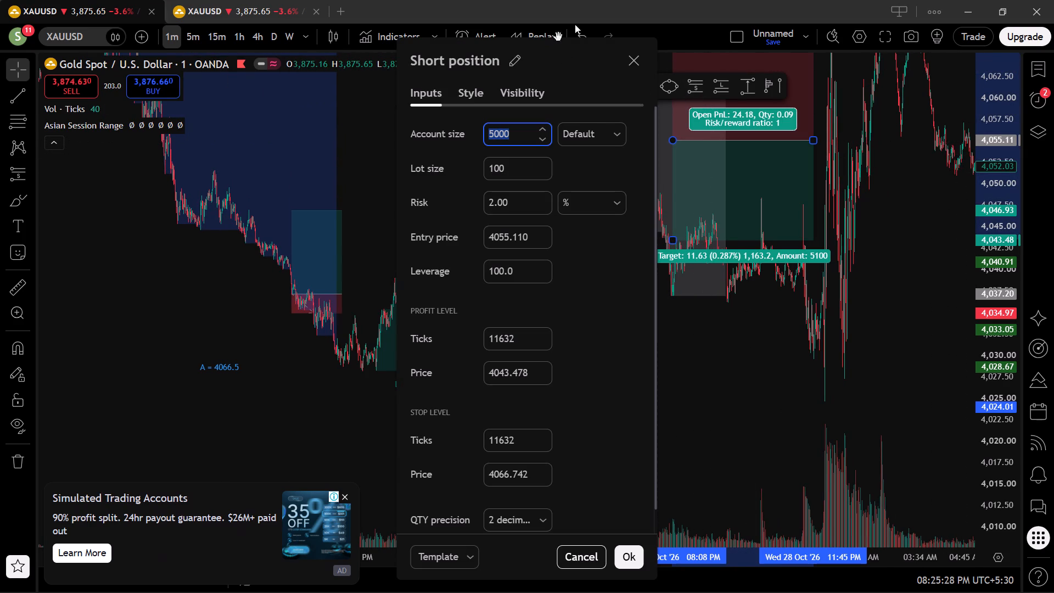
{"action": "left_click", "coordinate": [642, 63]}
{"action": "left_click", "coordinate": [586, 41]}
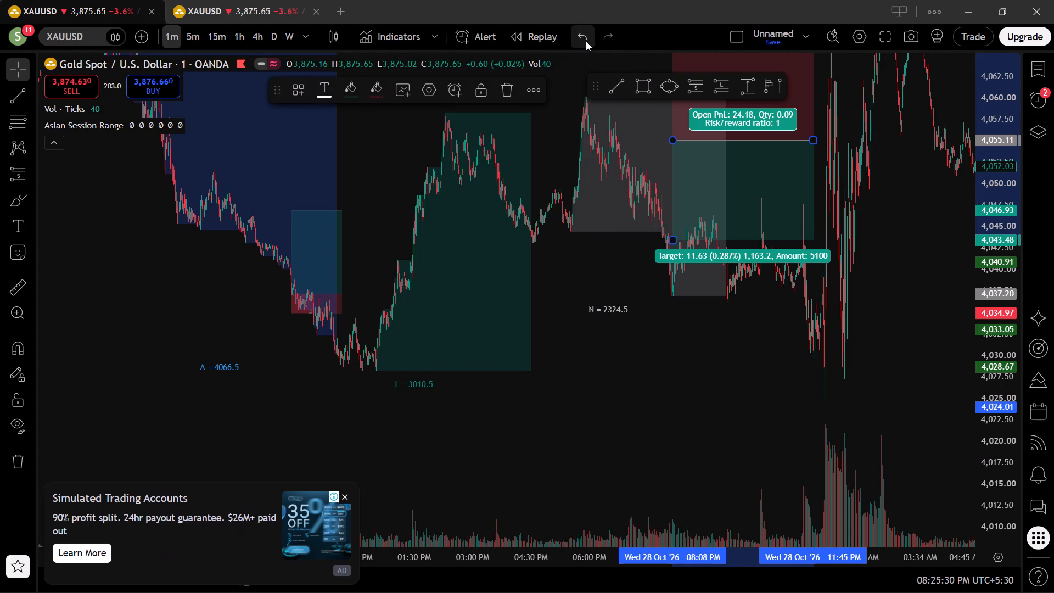
Place a short position in Wednesday 28 October's N = 2324.5 box, with its entry at about 4,053.75 at 06:12 PM.
{"action": "left_click_drag", "start_coordinate": [641, 130], "coordinate": [722, 273]}
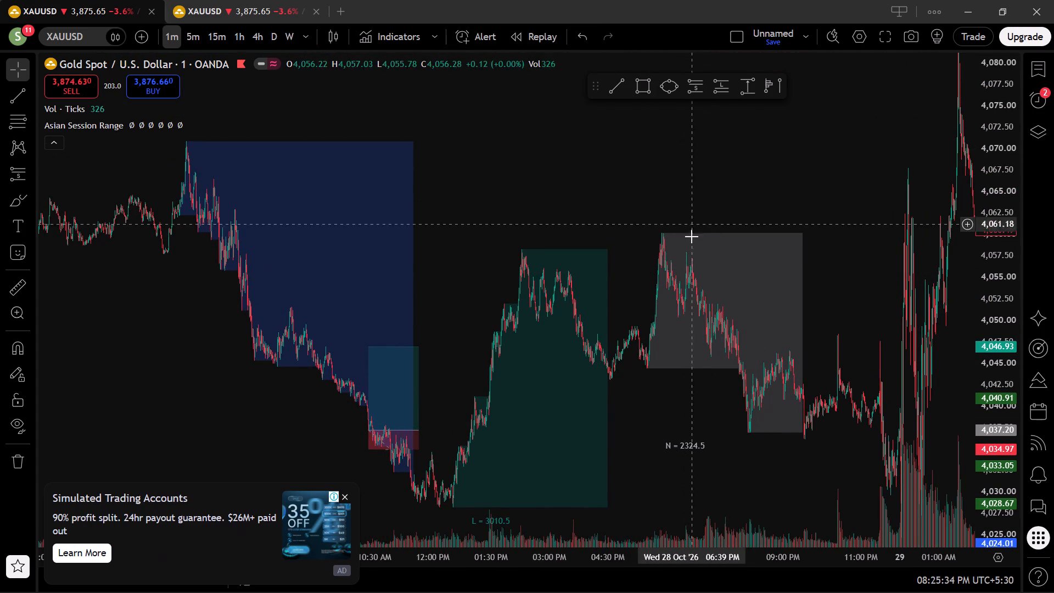
{"action": "left_click", "coordinate": [705, 89]}
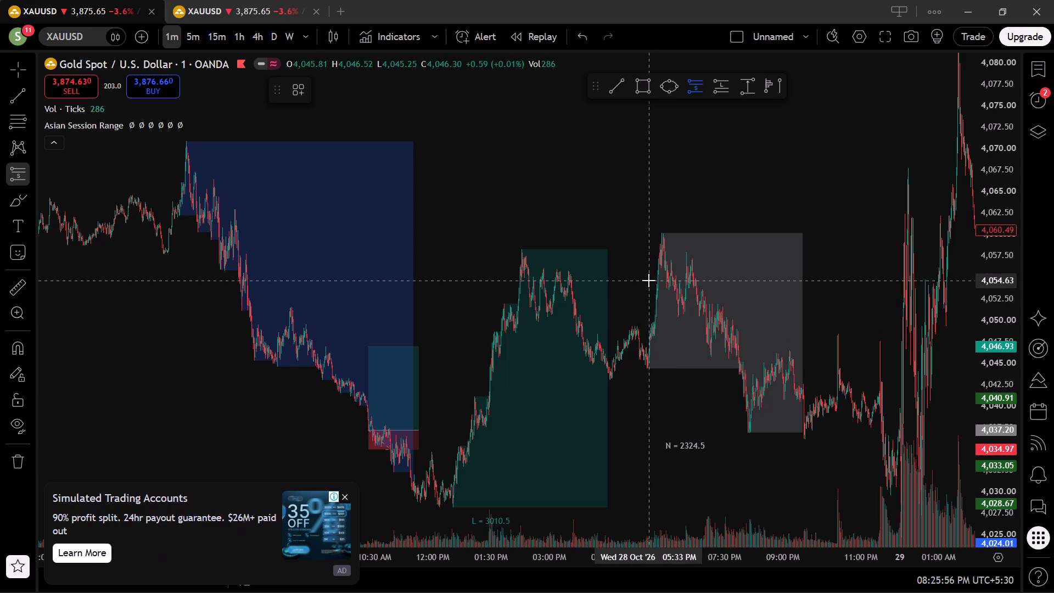
{"action": "scroll", "coordinate": [637, 251], "scroll_direction": "up", "scroll_amount": 11, "text": "ctrl"}
{"action": "scroll", "coordinate": [718, 244], "scroll_direction": "up", "scroll_amount": 15, "text": "ctrl"}
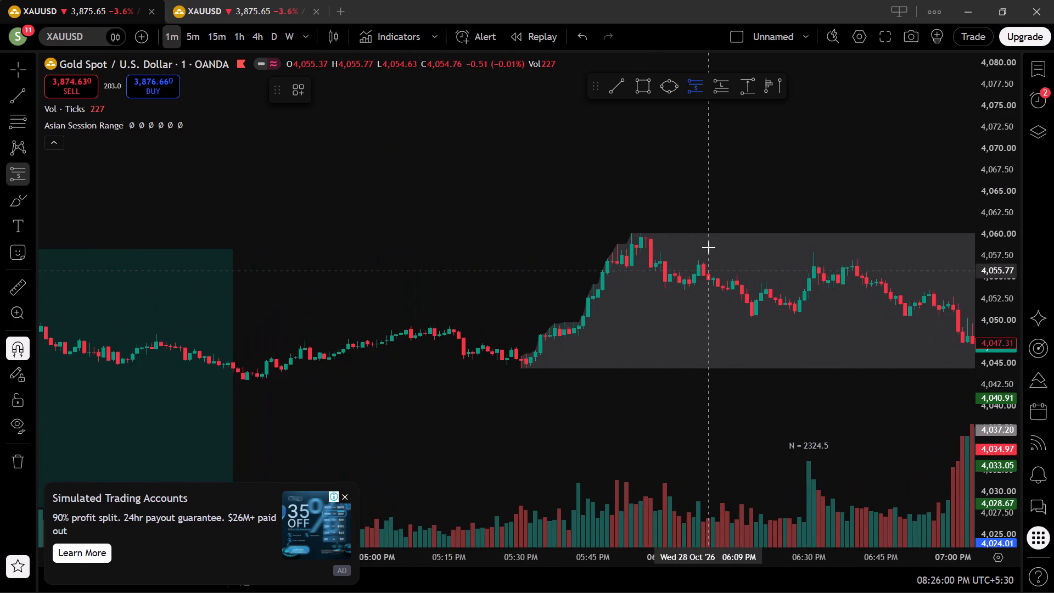
{"action": "scroll", "coordinate": [710, 248], "scroll_direction": "down", "scroll_amount": 4}
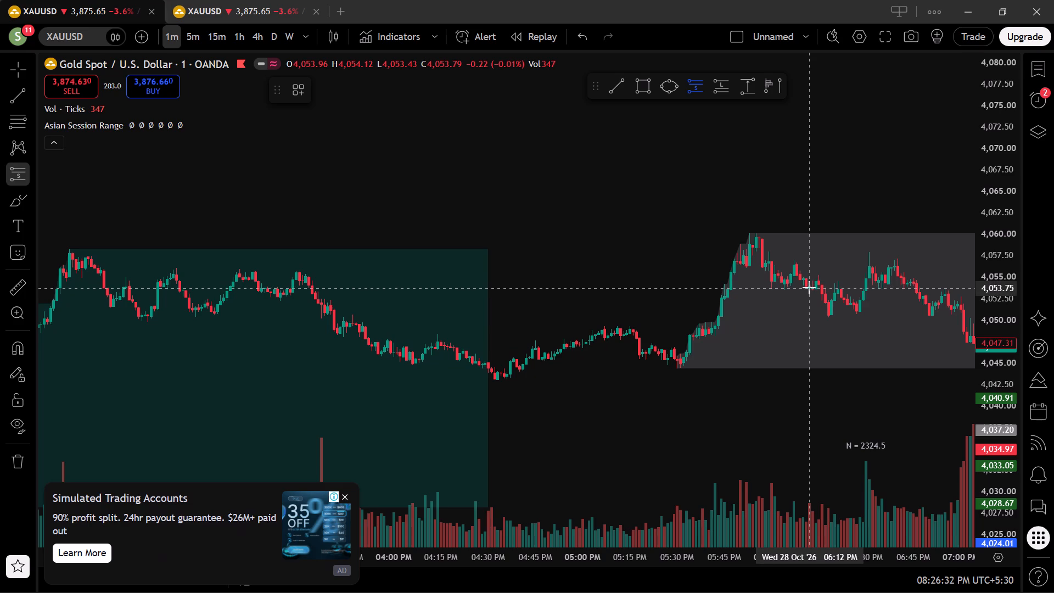
{"action": "left_click", "coordinate": [809, 288]}
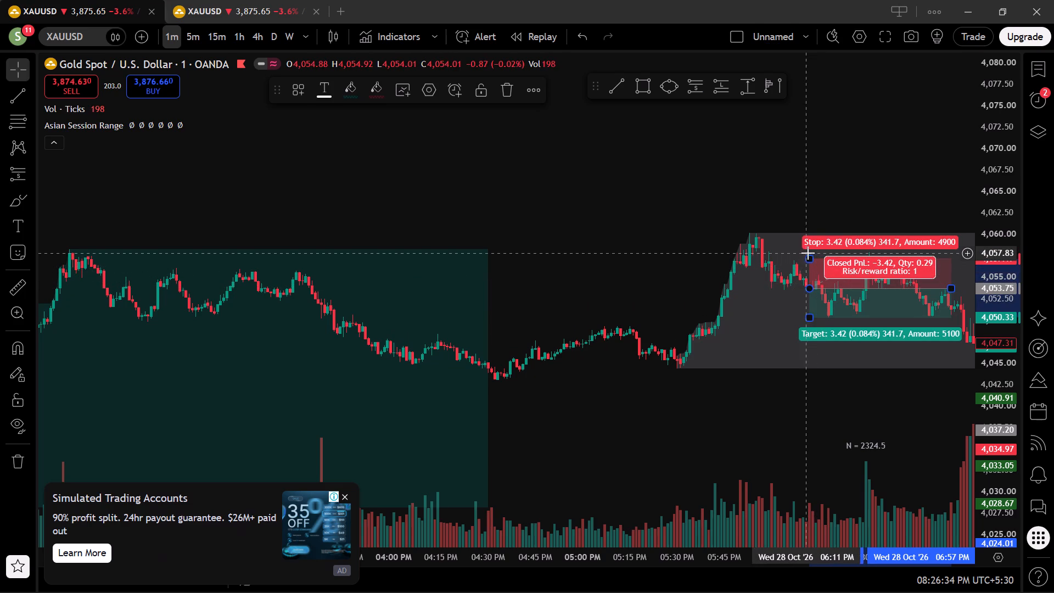
Set the short position's stop to about 4,058.15 and its target to about 4,045.12, near the lower edge of the N = 2324.5 box.
{"action": "left_click_drag", "start_coordinate": [811, 258], "coordinate": [811, 248]}
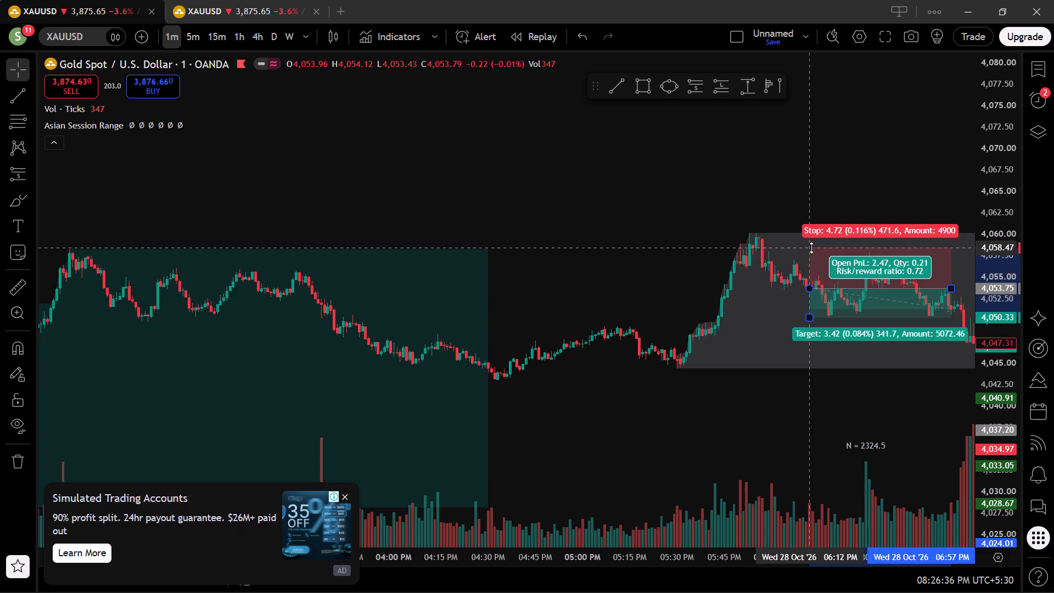
{"action": "left_click_drag", "start_coordinate": [811, 248], "coordinate": [811, 250]}
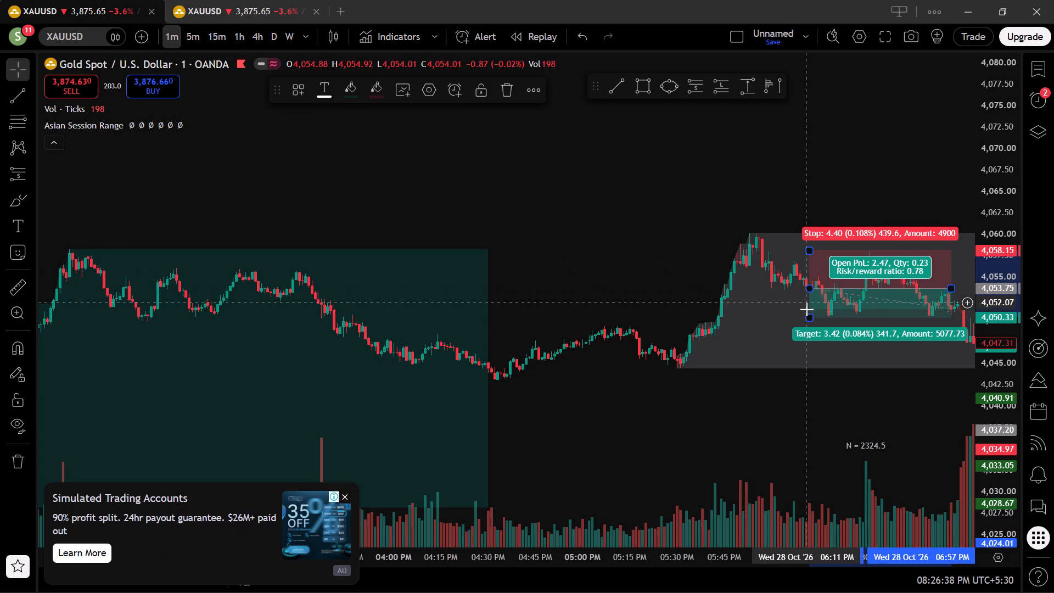
{"action": "left_click_drag", "start_coordinate": [807, 316], "coordinate": [805, 340]}
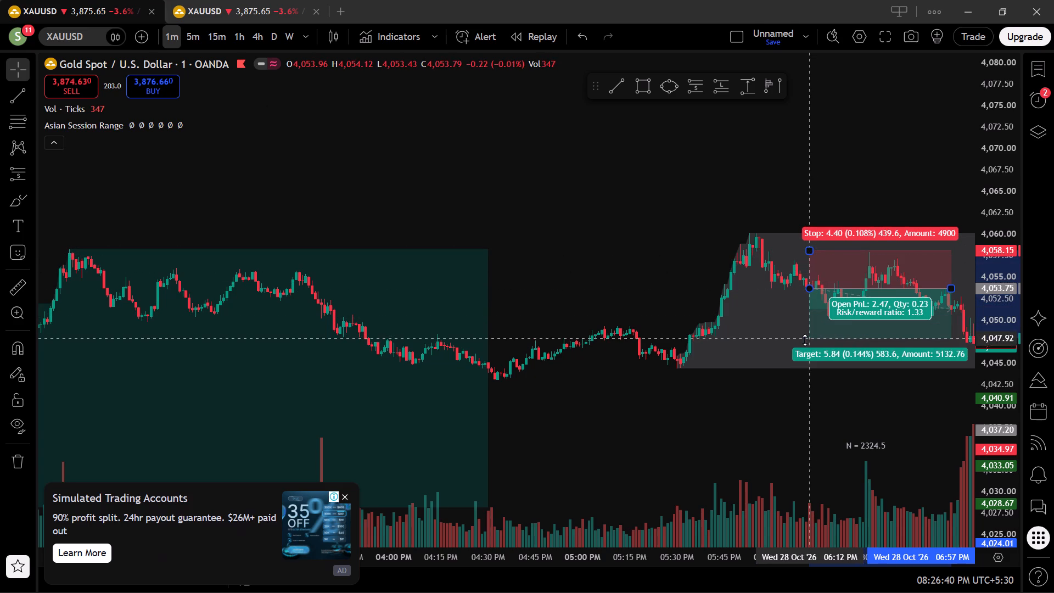
{"action": "left_click_drag", "start_coordinate": [805, 340], "coordinate": [798, 319]}
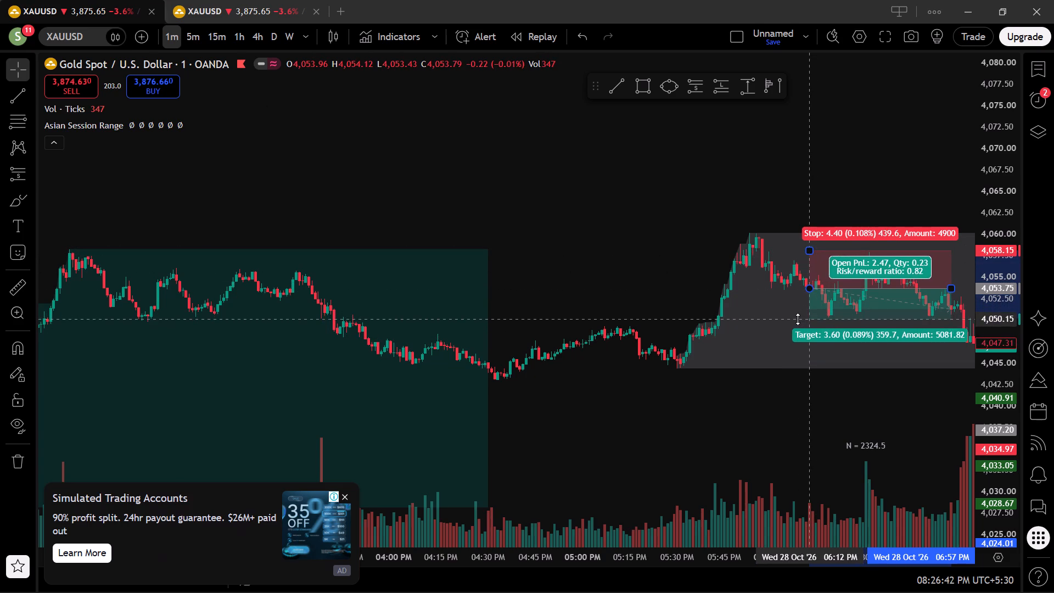
{"action": "left_click_drag", "start_coordinate": [798, 319], "coordinate": [788, 324]}
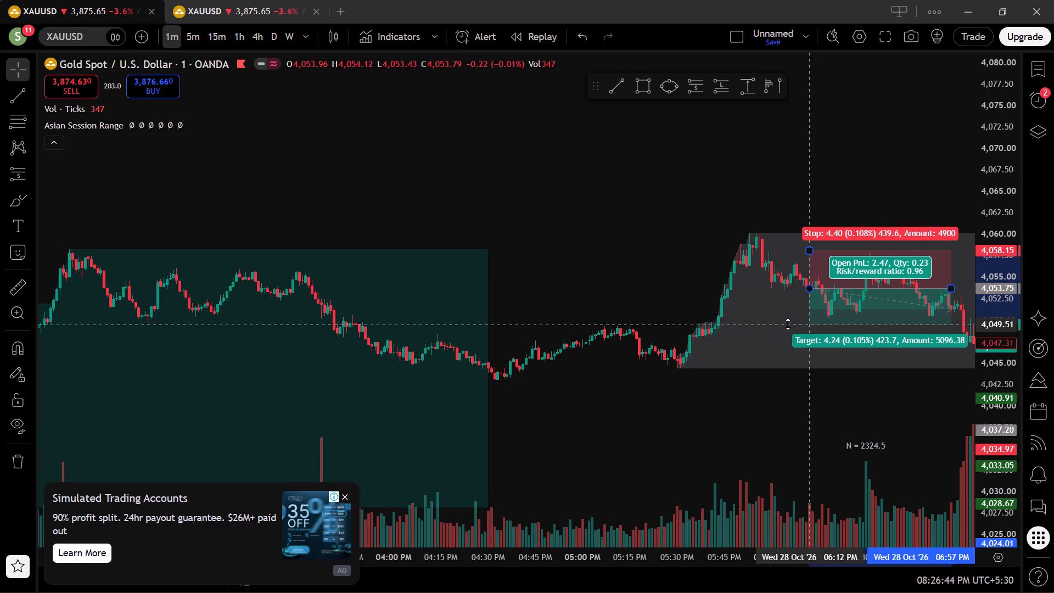
{"action": "left_click_drag", "start_coordinate": [788, 324], "coordinate": [788, 345]}
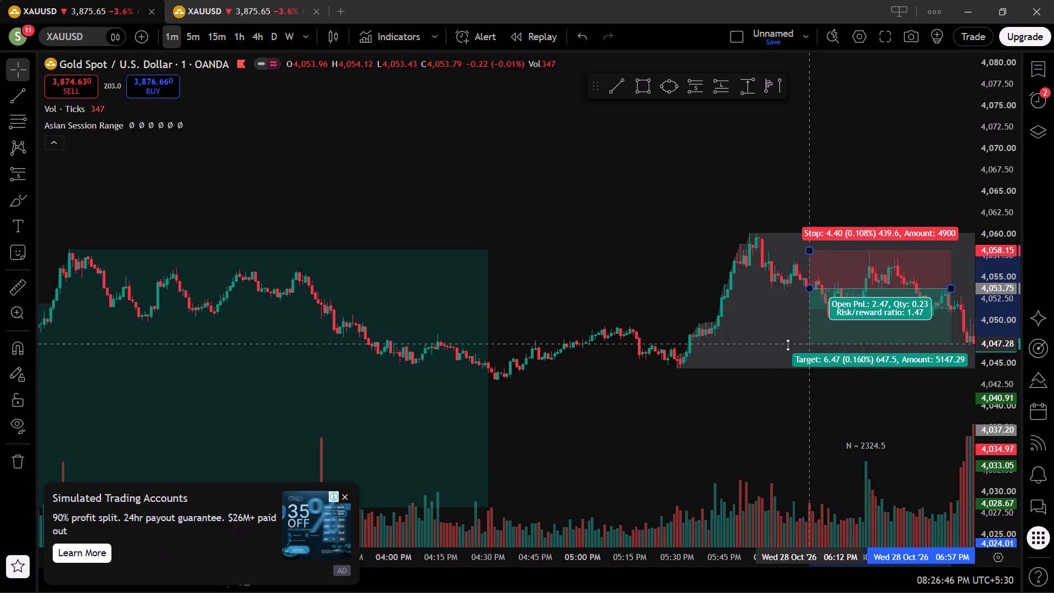
{"action": "left_click_drag", "start_coordinate": [788, 345], "coordinate": [788, 358]}
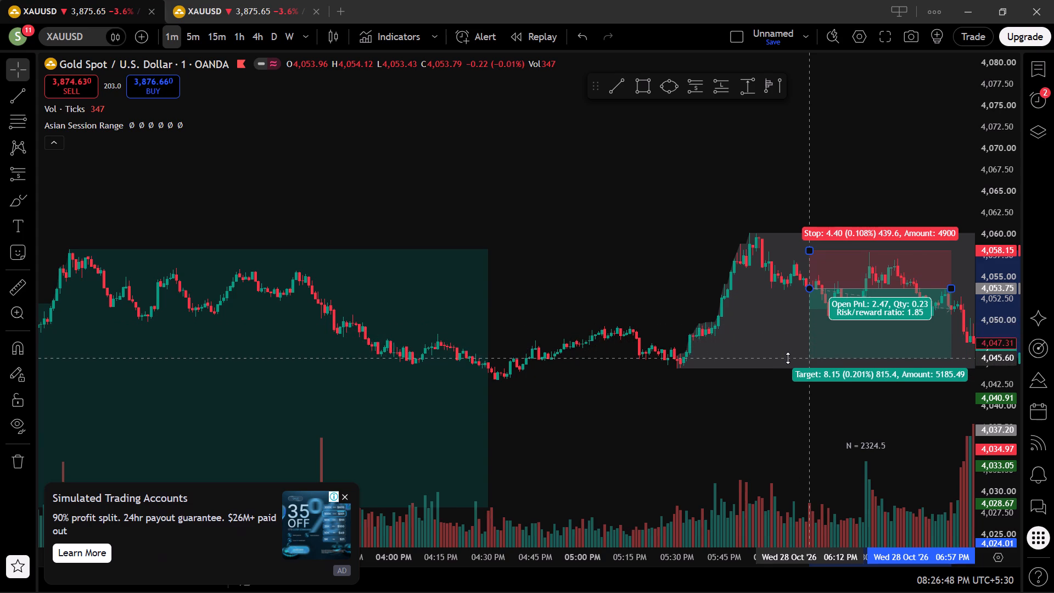
{"action": "left_click_drag", "start_coordinate": [788, 358], "coordinate": [788, 360]}
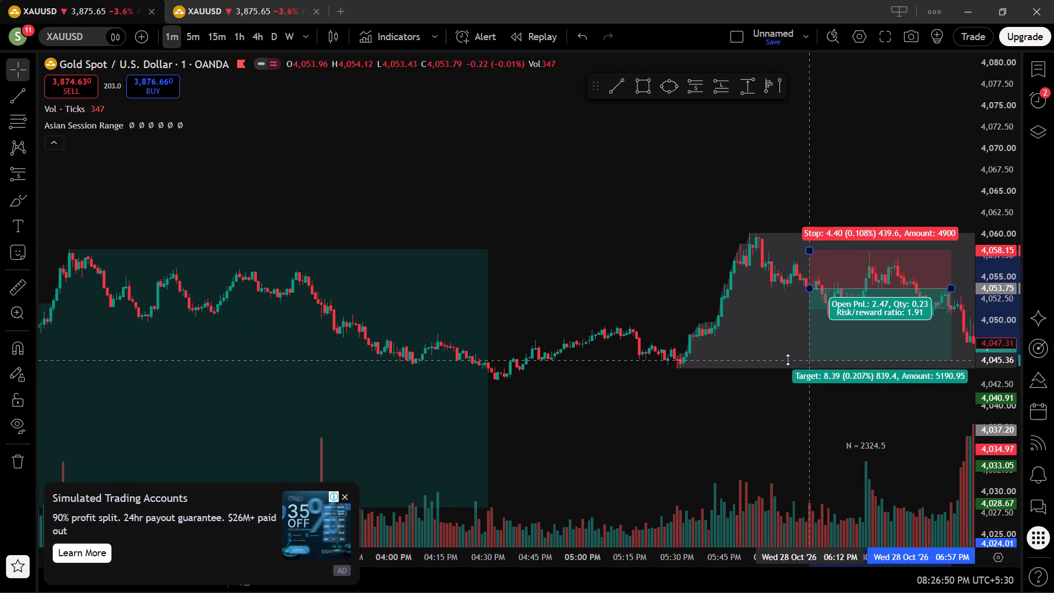
{"action": "left_click_drag", "start_coordinate": [788, 360], "coordinate": [782, 368]}
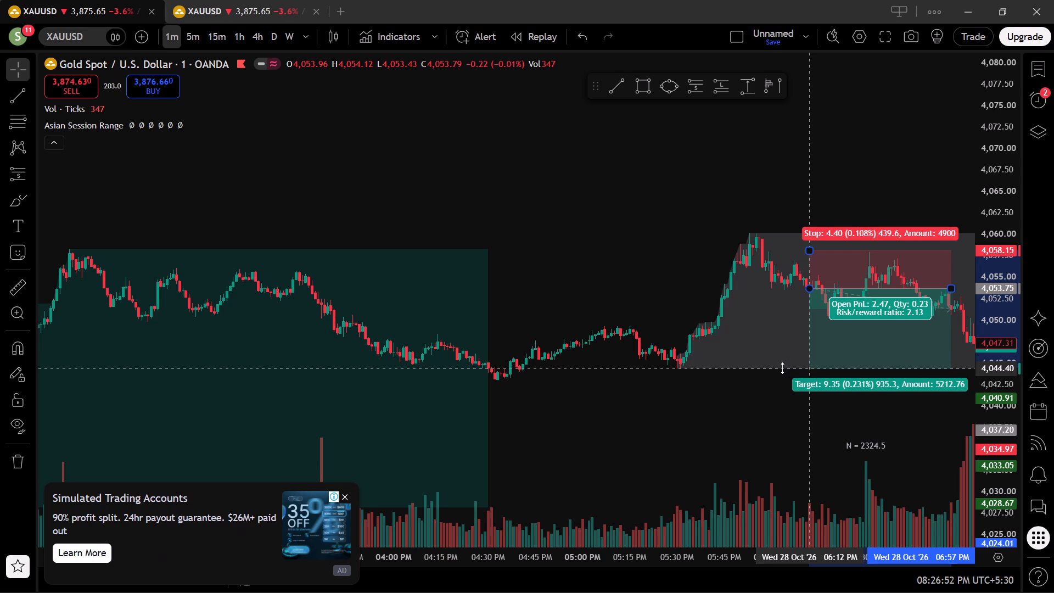
{"action": "left_click_drag", "start_coordinate": [782, 368], "coordinate": [776, 362]}
{"action": "left_click", "coordinate": [919, 178]}
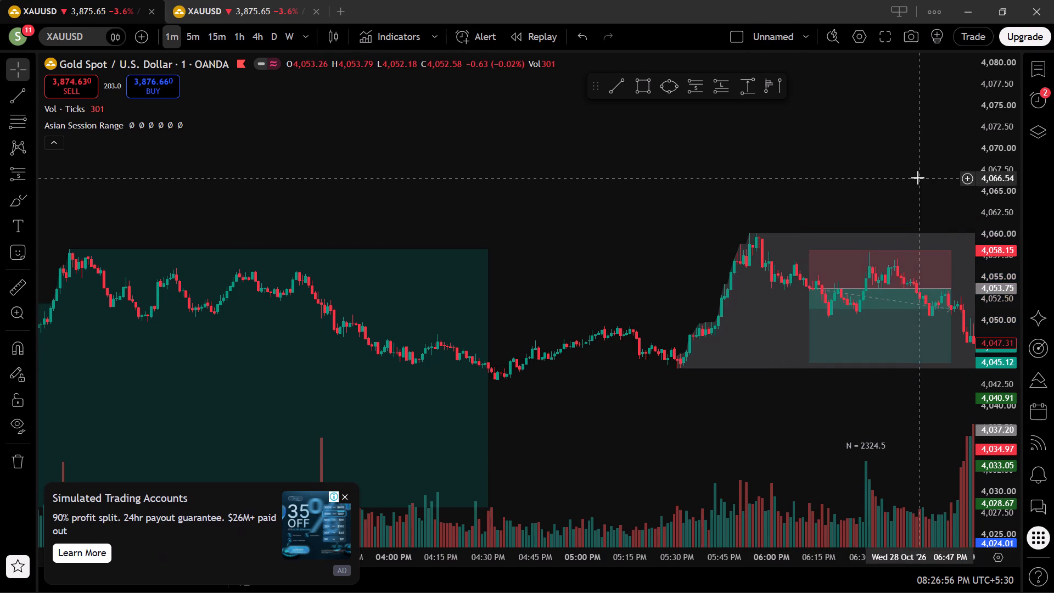
Examine how price develops after the short position, through the rest of Wednesday's N = 2324.5 box and overnight into 29 October.
{"action": "left_click_drag", "start_coordinate": [898, 188], "coordinate": [584, 188]}
{"action": "left_click_drag", "start_coordinate": [754, 207], "coordinate": [755, 208]}
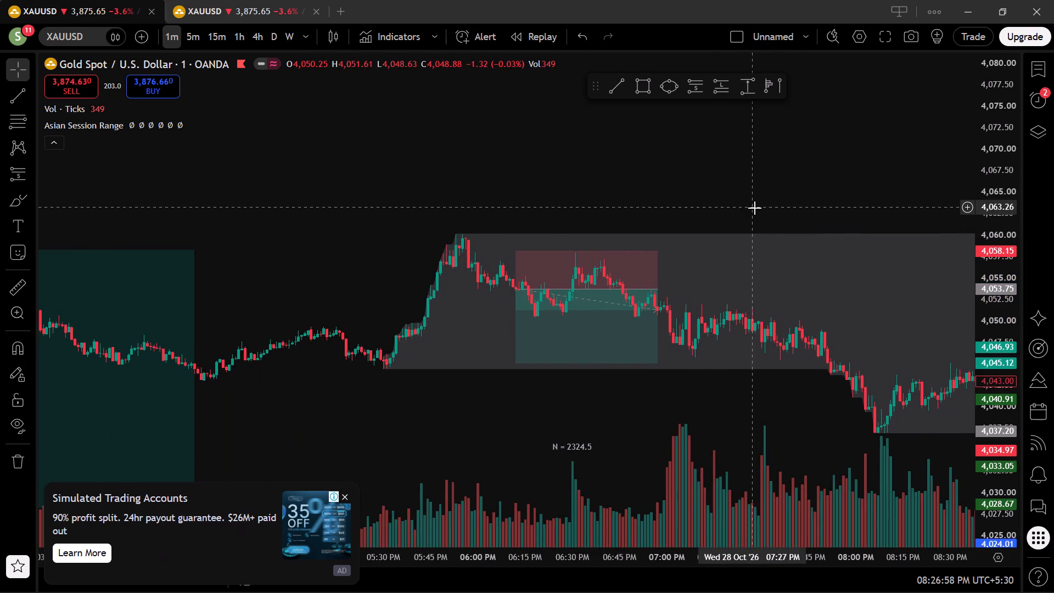
{"action": "left_click_drag", "start_coordinate": [755, 208], "coordinate": [677, 225]}
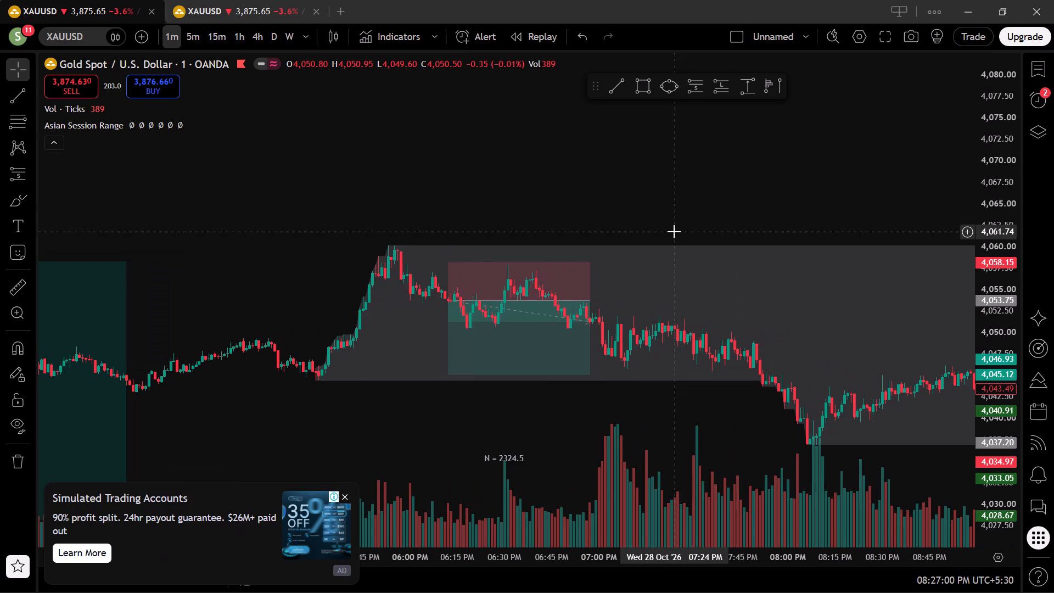
{"action": "left_click_drag", "start_coordinate": [795, 306], "coordinate": [714, 289]}
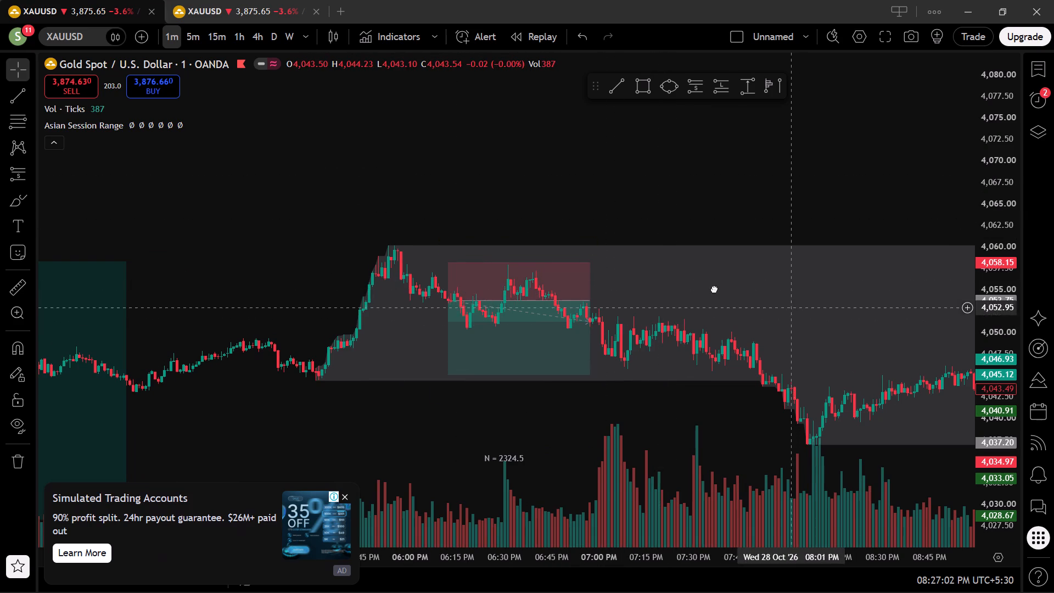
{"action": "left_click_drag", "start_coordinate": [714, 289], "coordinate": [394, 275]}
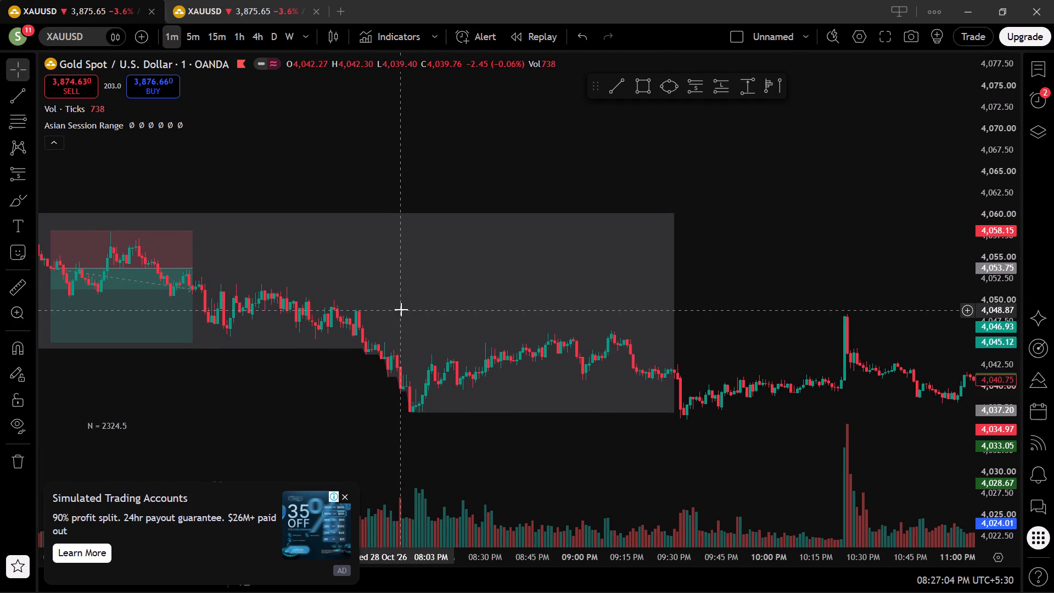
{"action": "scroll", "coordinate": [401, 314], "scroll_direction": "down", "scroll_amount": 13}
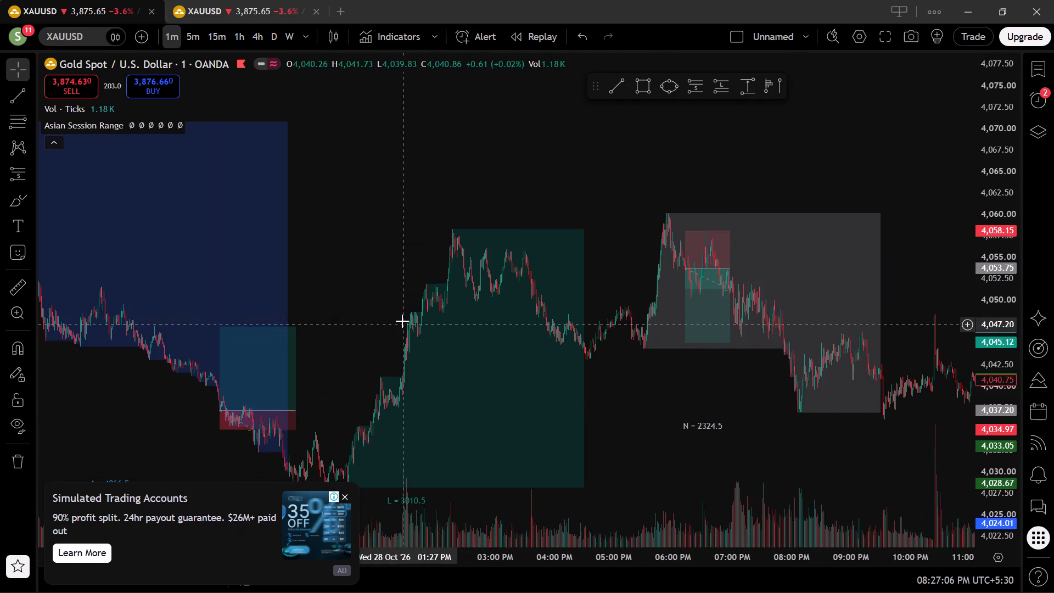
{"action": "scroll", "coordinate": [442, 321], "scroll_direction": "up", "scroll_amount": 6}
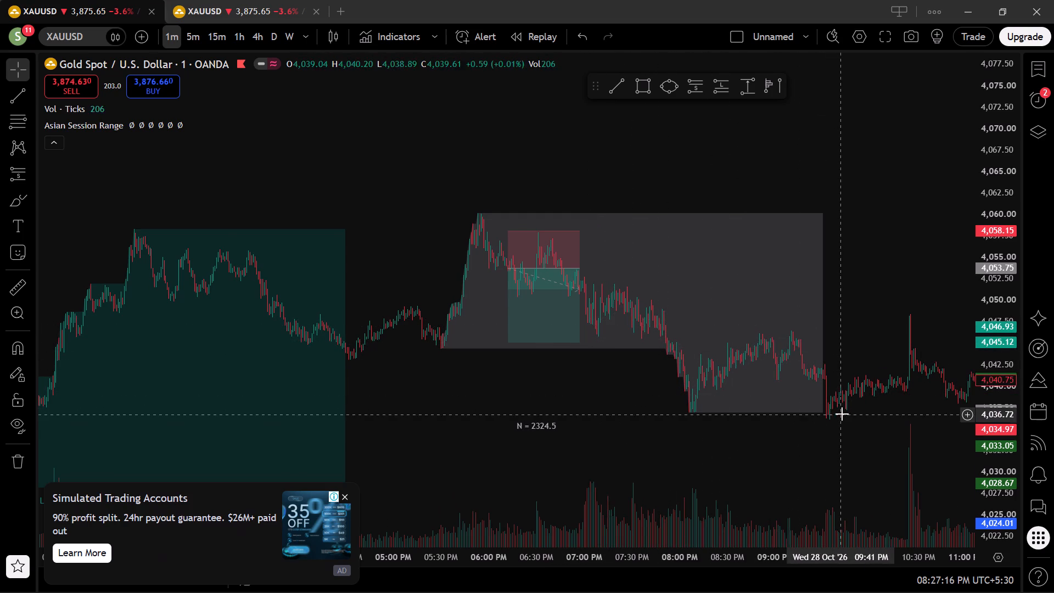
{"action": "scroll", "coordinate": [837, 414], "scroll_direction": "down", "scroll_amount": 3}
{"action": "left_click_drag", "start_coordinate": [823, 401], "coordinate": [479, 220]}
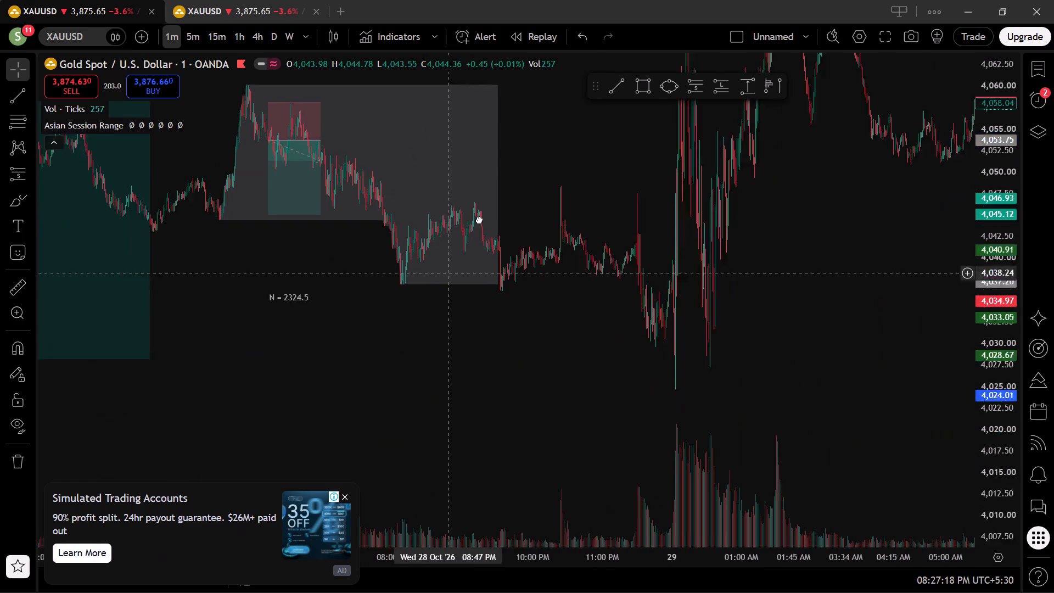
{"action": "left_click_drag", "start_coordinate": [479, 220], "coordinate": [512, 342]}
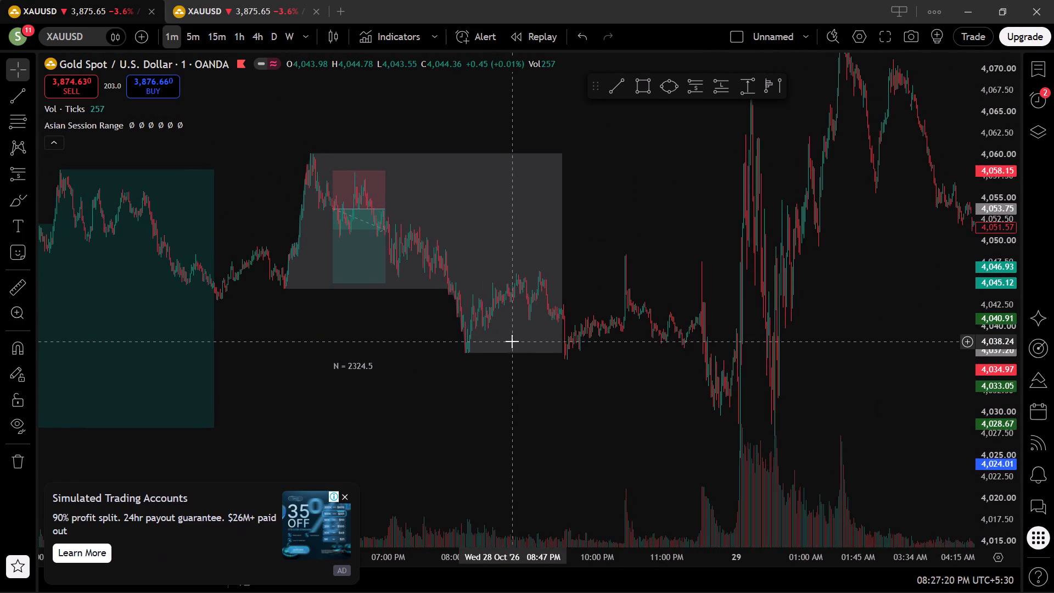
Examine the candles around the short position's entry and the early part of Wednesday's N = 2324.5 box in detail.
{"action": "scroll", "coordinate": [391, 329], "scroll_direction": "up", "scroll_amount": 2}
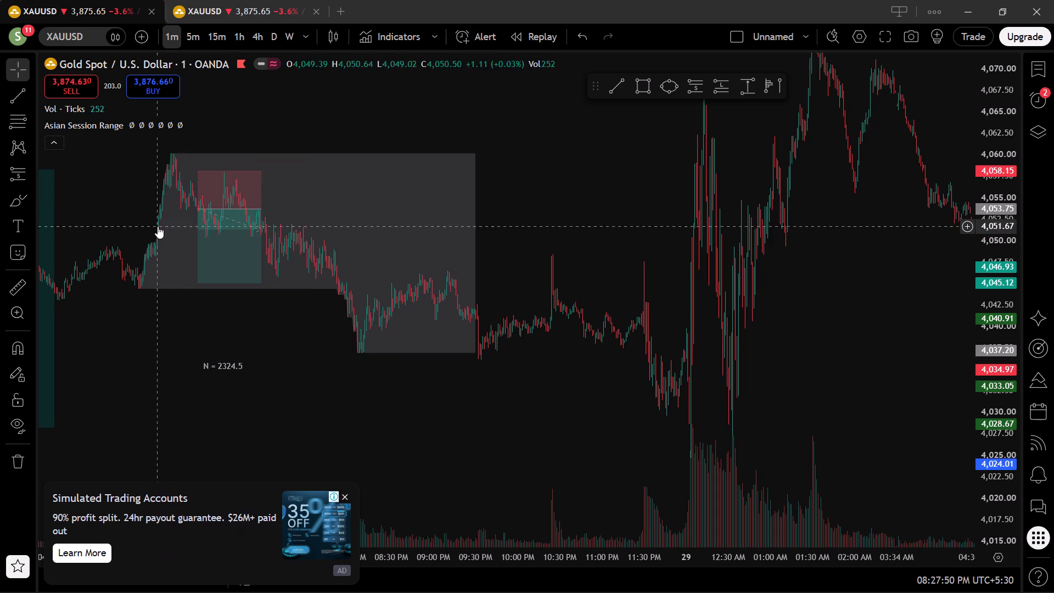
{"action": "scroll", "coordinate": [162, 226], "scroll_direction": "up", "scroll_amount": 5, "text": "ctrl"}
{"action": "scroll", "coordinate": [189, 222], "scroll_direction": "down", "scroll_amount": 1, "text": "ctrl"}
{"action": "scroll", "coordinate": [189, 222], "scroll_direction": "up", "scroll_amount": 7, "text": "ctrl"}
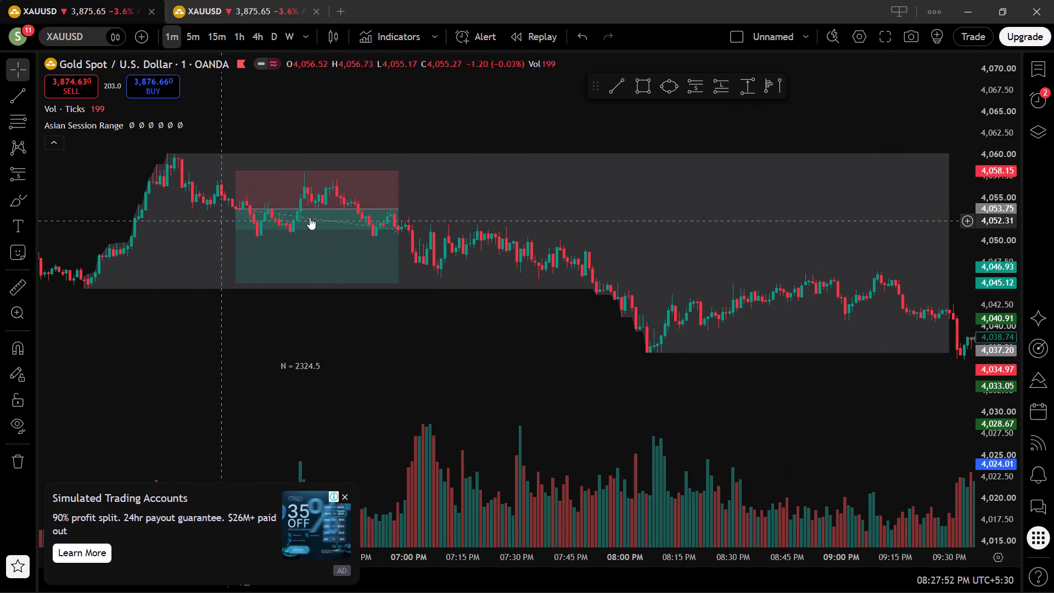
{"action": "scroll", "coordinate": [1000, 156], "scroll_direction": "up", "scroll_amount": 10, "text": "ctrl"}
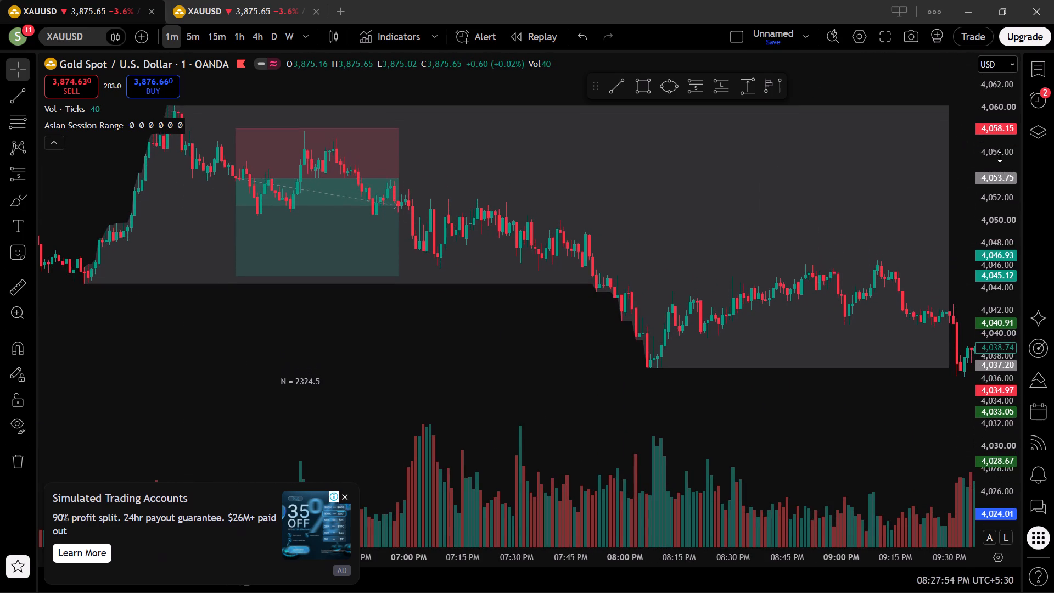
{"action": "scroll", "coordinate": [327, 174], "scroll_direction": "up", "scroll_amount": 5, "text": "ctrl"}
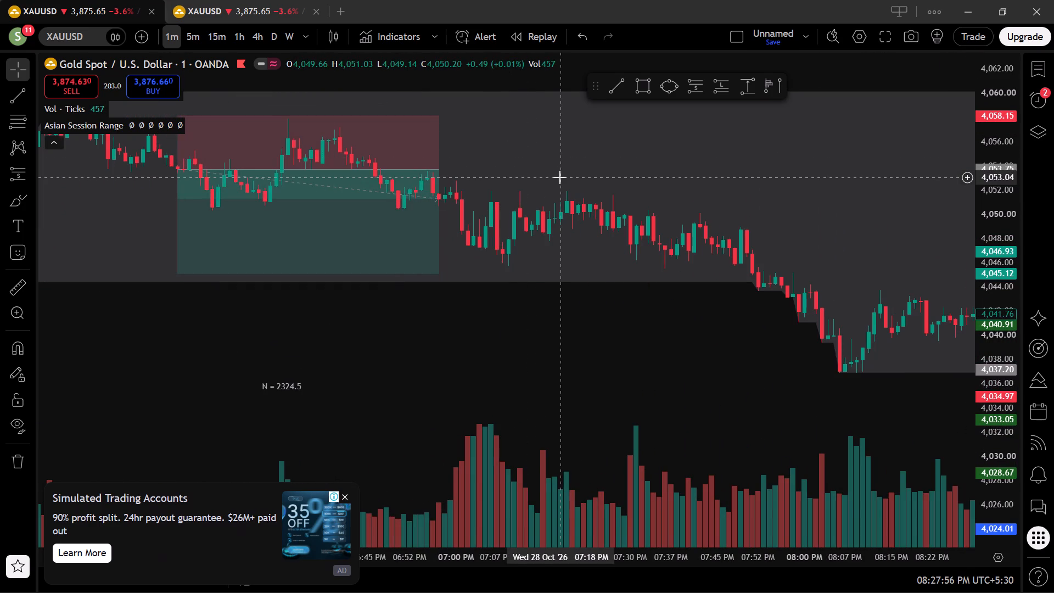
{"action": "left_click_drag", "start_coordinate": [509, 133], "coordinate": [717, 245]}
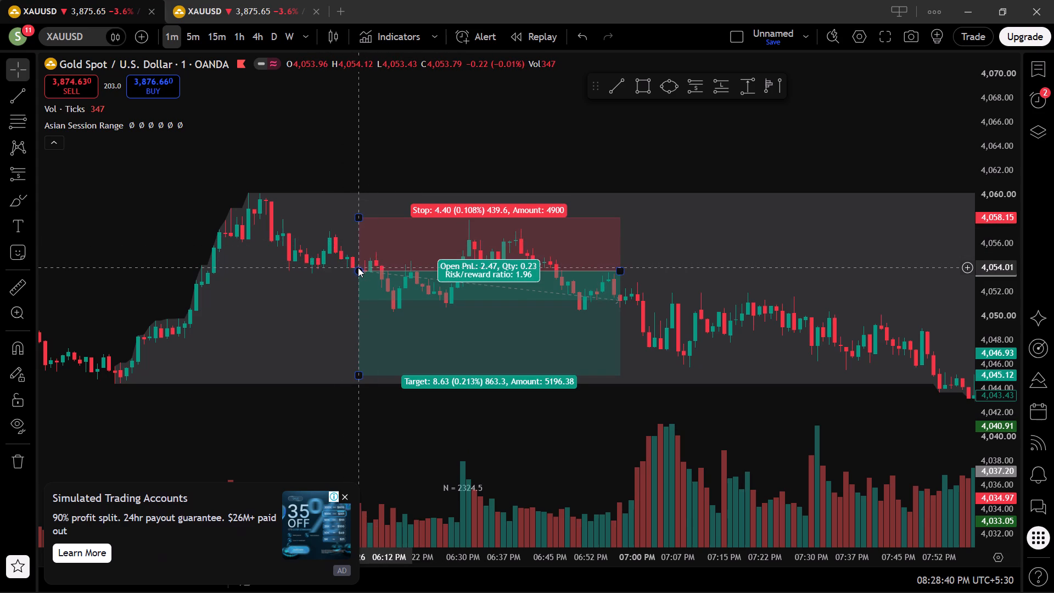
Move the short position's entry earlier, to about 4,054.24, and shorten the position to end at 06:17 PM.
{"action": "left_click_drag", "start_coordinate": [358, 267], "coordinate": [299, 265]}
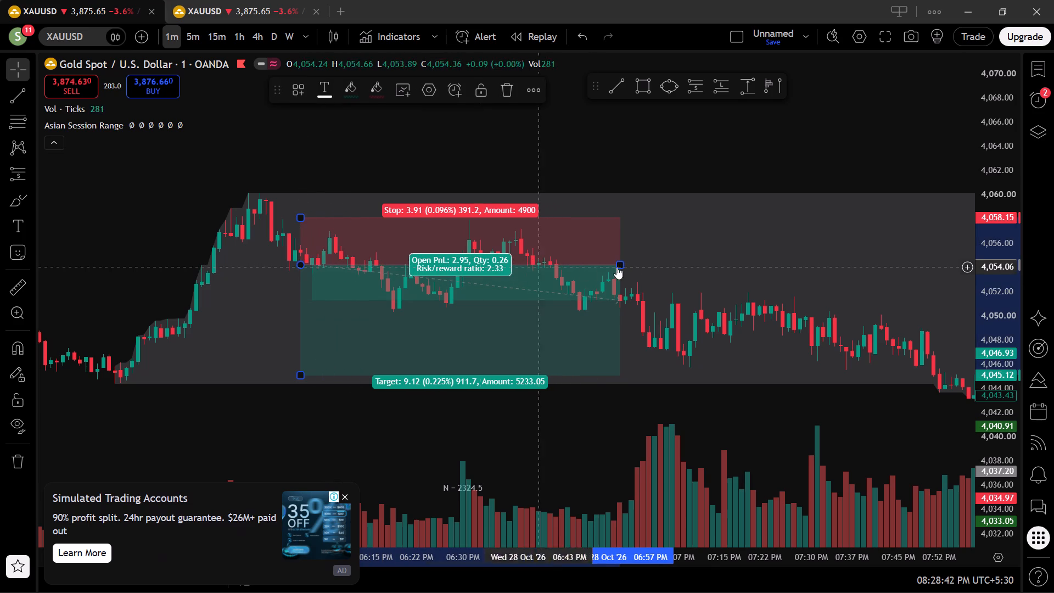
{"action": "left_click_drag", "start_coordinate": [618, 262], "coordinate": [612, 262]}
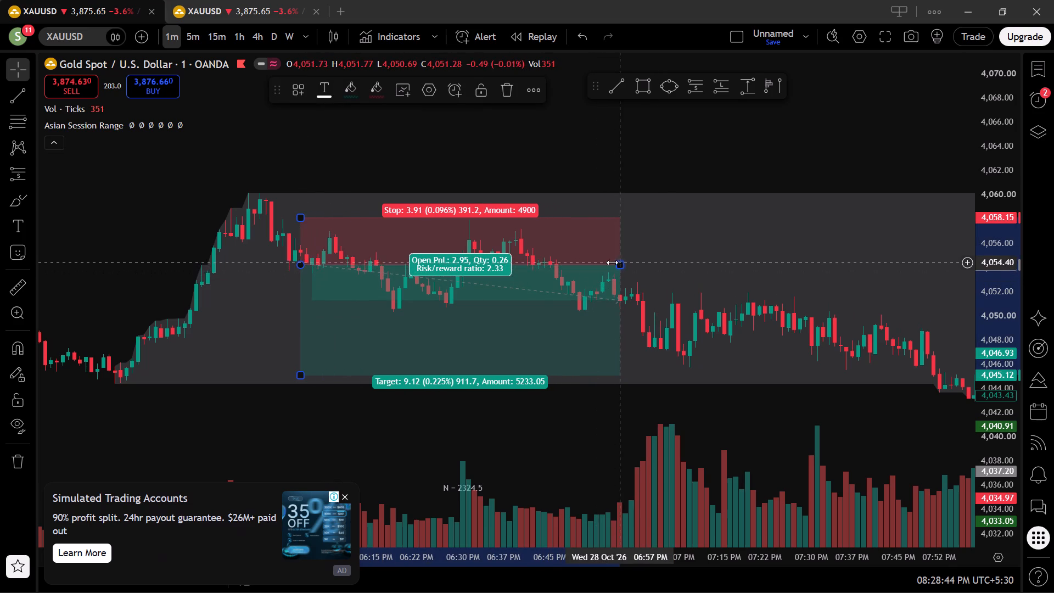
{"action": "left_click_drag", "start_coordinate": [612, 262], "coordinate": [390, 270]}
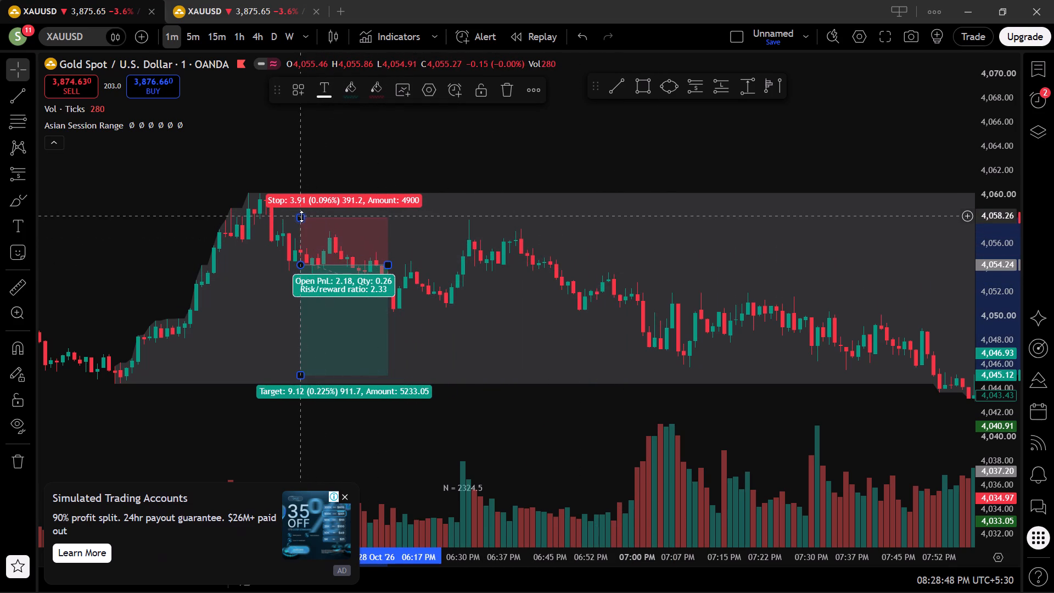
Set the short position's stop to about 4,057.47 and extend the position to end at 06:35 PM.
{"action": "left_click_drag", "start_coordinate": [301, 216], "coordinate": [299, 237]}
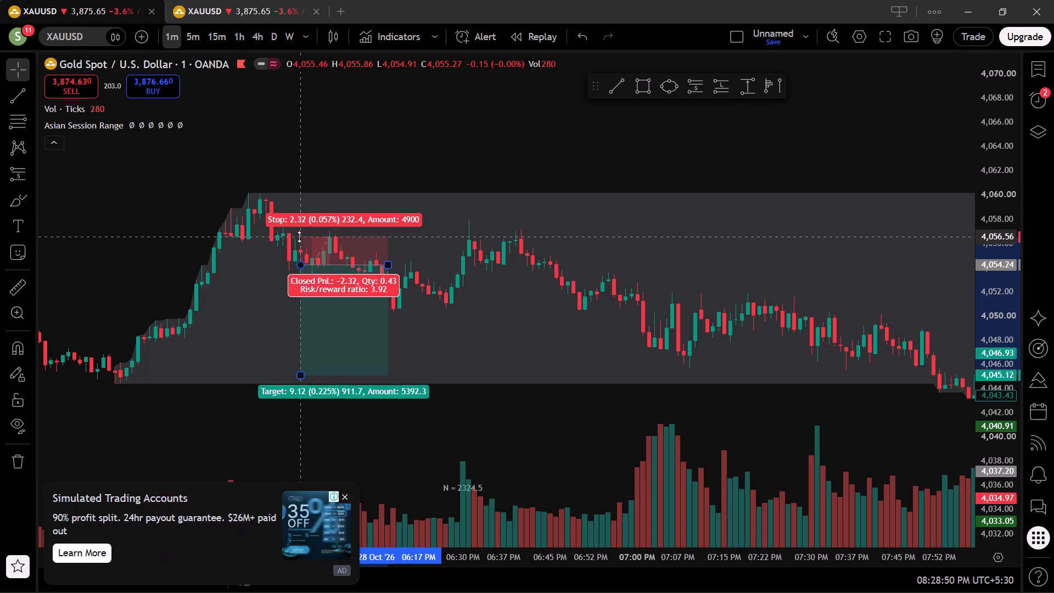
{"action": "left_click_drag", "start_coordinate": [299, 237], "coordinate": [302, 234]}
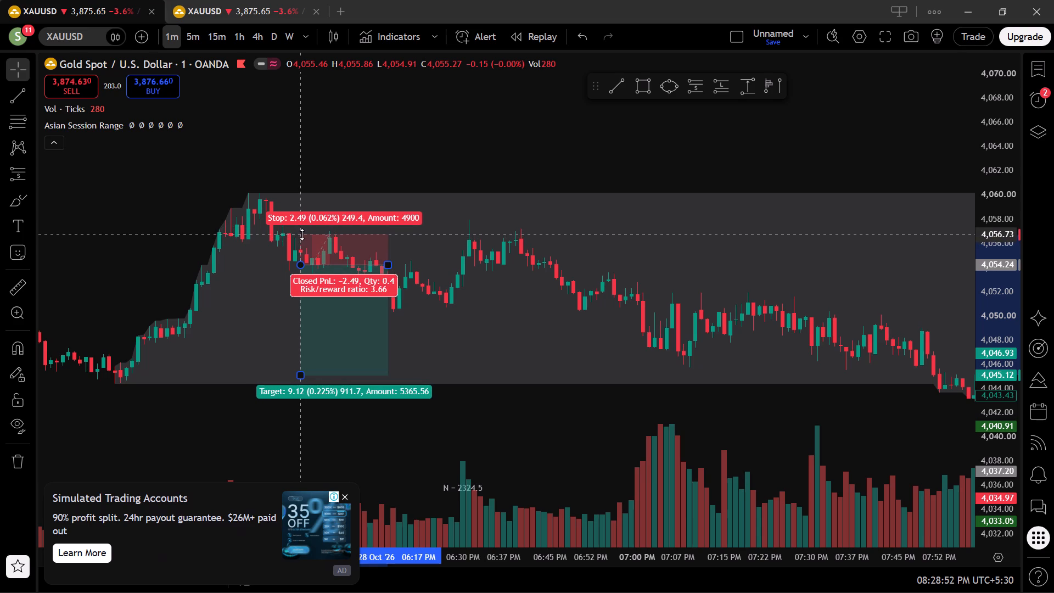
{"action": "left_click_drag", "start_coordinate": [302, 234], "coordinate": [305, 232]}
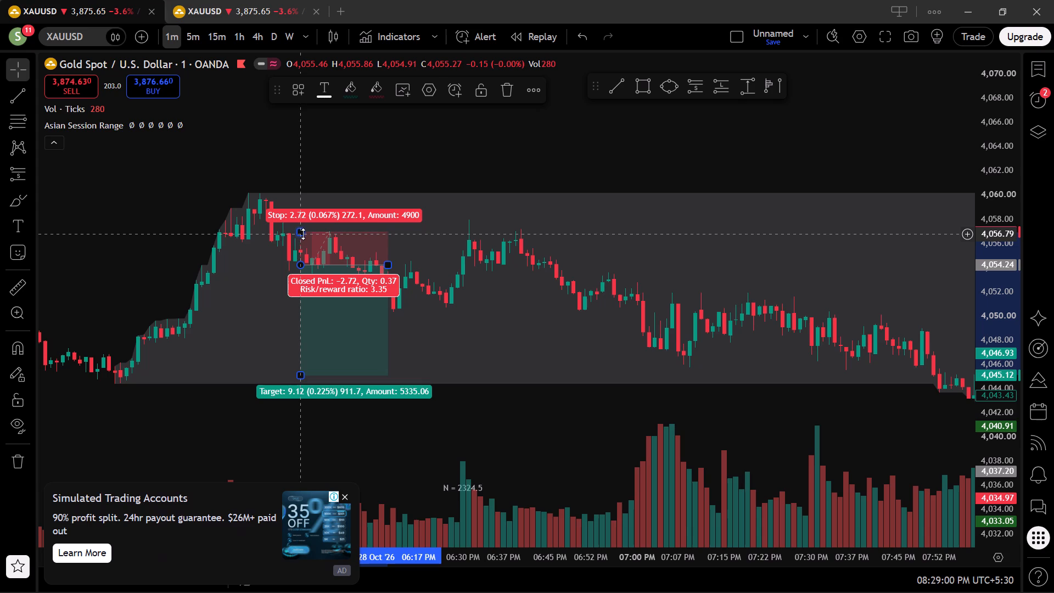
{"action": "left_click_drag", "start_coordinate": [301, 232], "coordinate": [301, 225]}
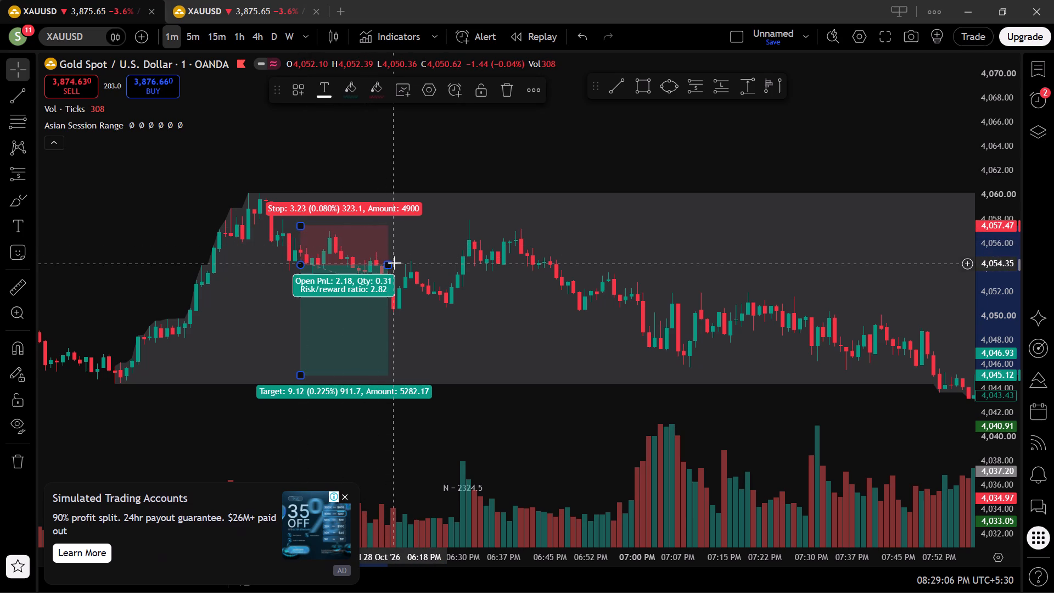
{"action": "left_click_drag", "start_coordinate": [388, 263], "coordinate": [434, 266]}
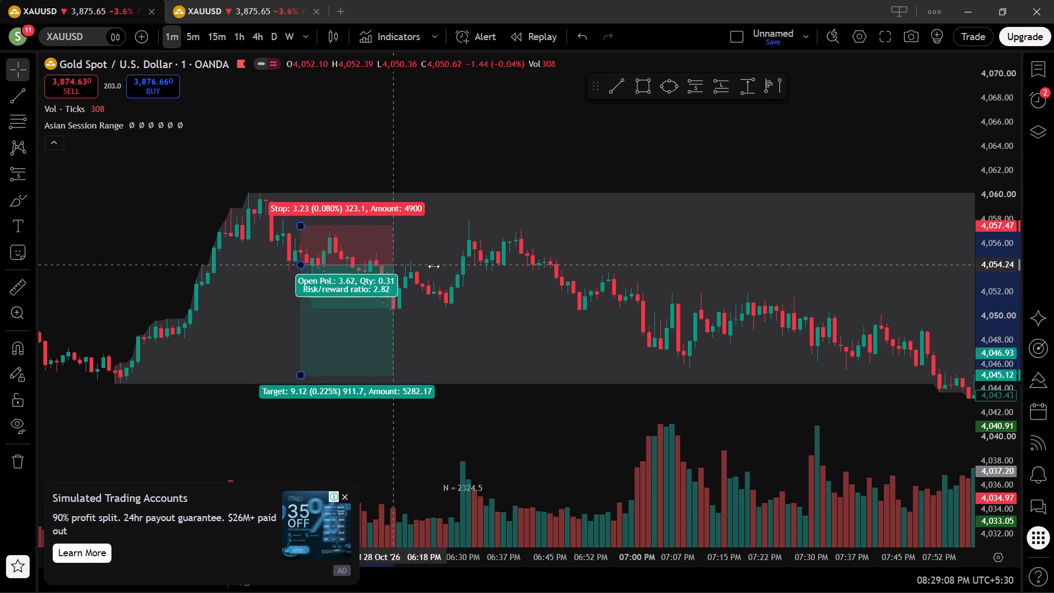
{"action": "left_click_drag", "start_coordinate": [434, 266], "coordinate": [495, 266]}
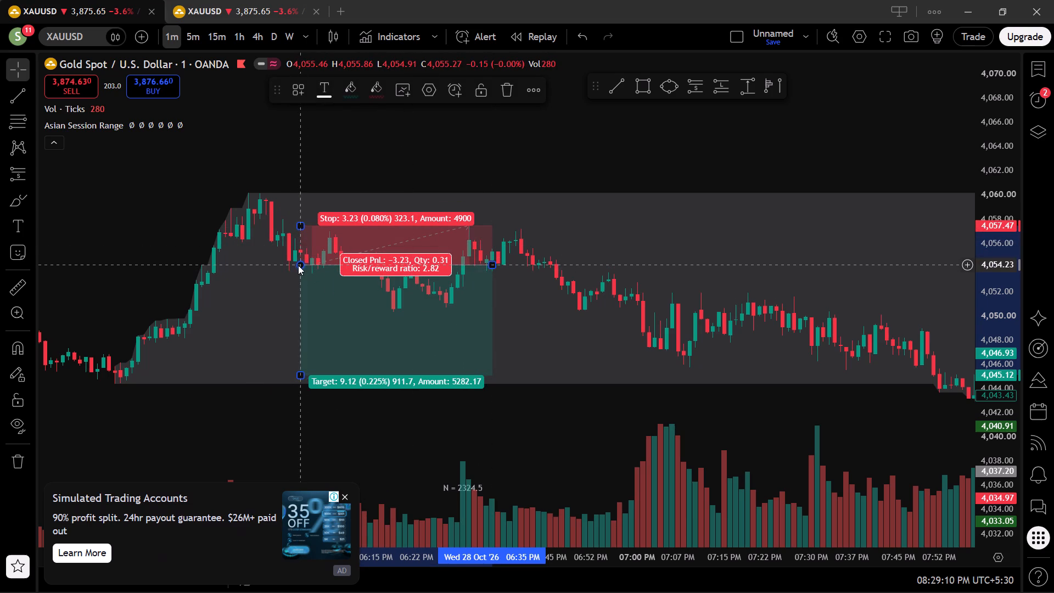
Move the short position's entry to 06:17 PM at about 4,053.61.
{"action": "left_click_drag", "start_coordinate": [298, 265], "coordinate": [389, 265]}
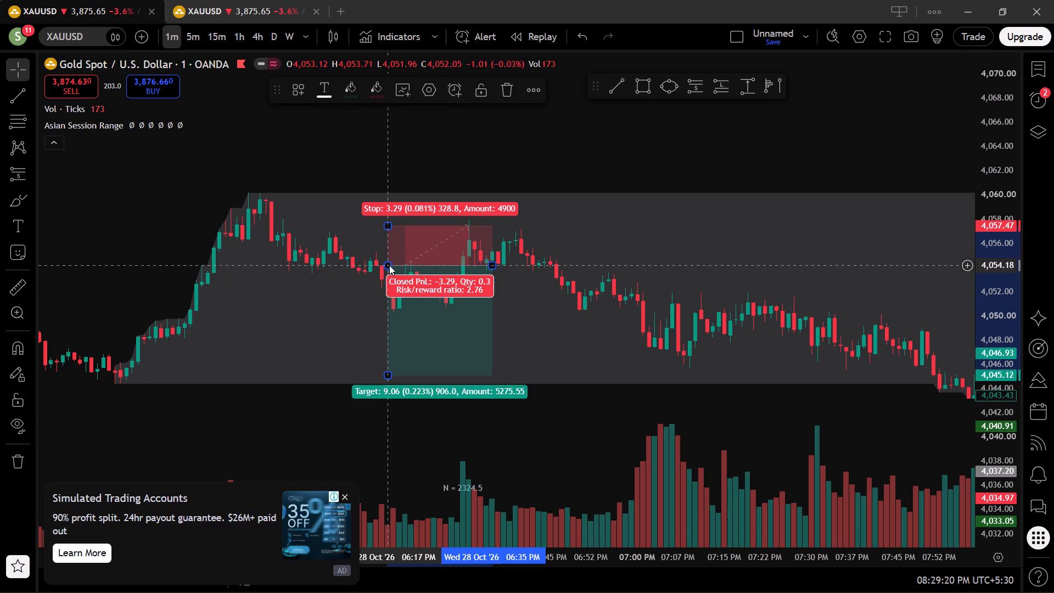
{"action": "left_click", "coordinate": [540, 279]}
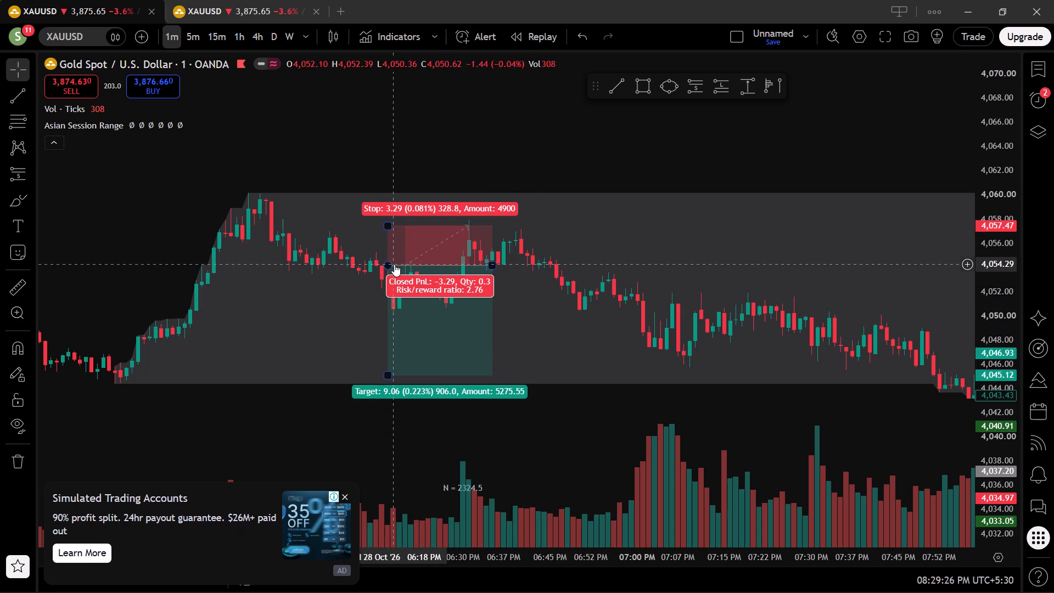
{"action": "left_click_drag", "start_coordinate": [388, 264], "coordinate": [388, 272]}
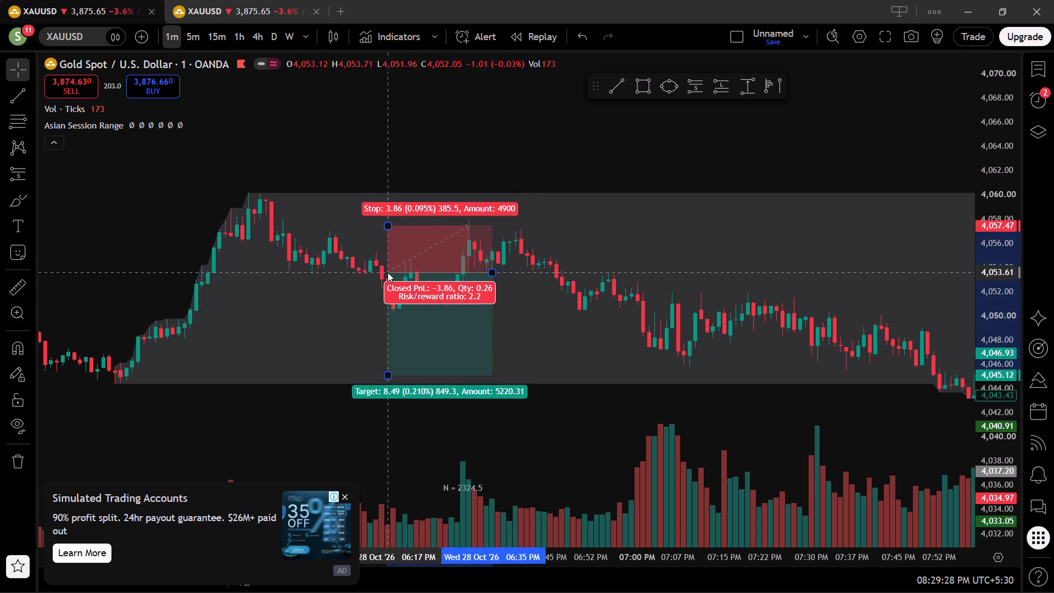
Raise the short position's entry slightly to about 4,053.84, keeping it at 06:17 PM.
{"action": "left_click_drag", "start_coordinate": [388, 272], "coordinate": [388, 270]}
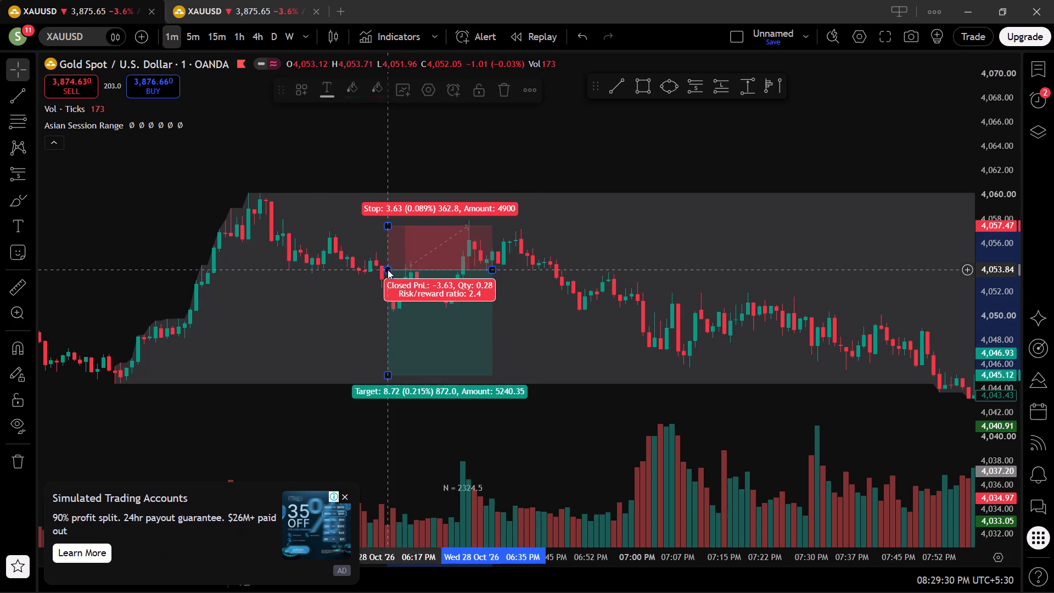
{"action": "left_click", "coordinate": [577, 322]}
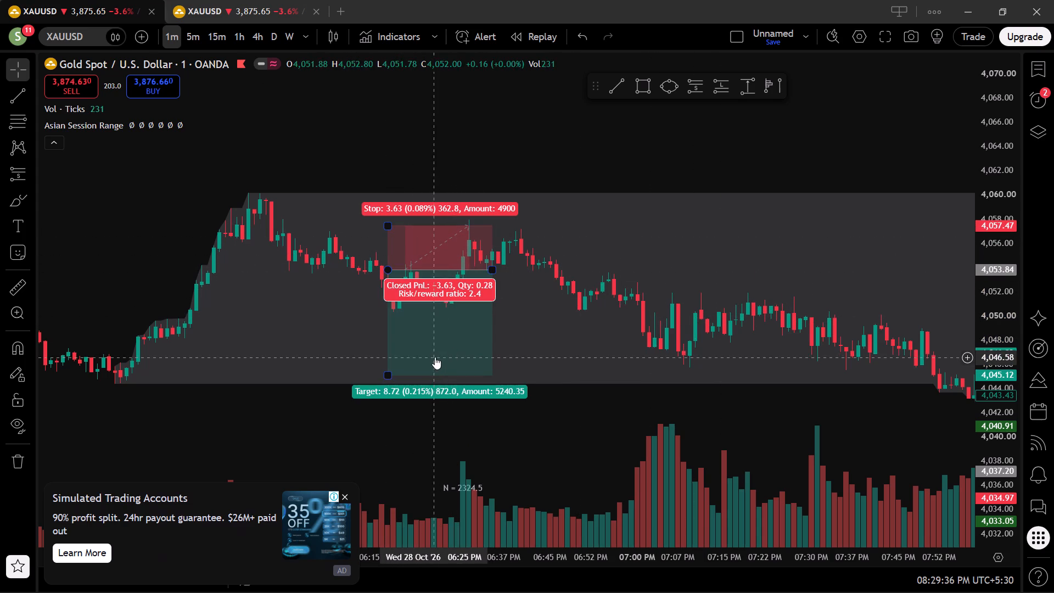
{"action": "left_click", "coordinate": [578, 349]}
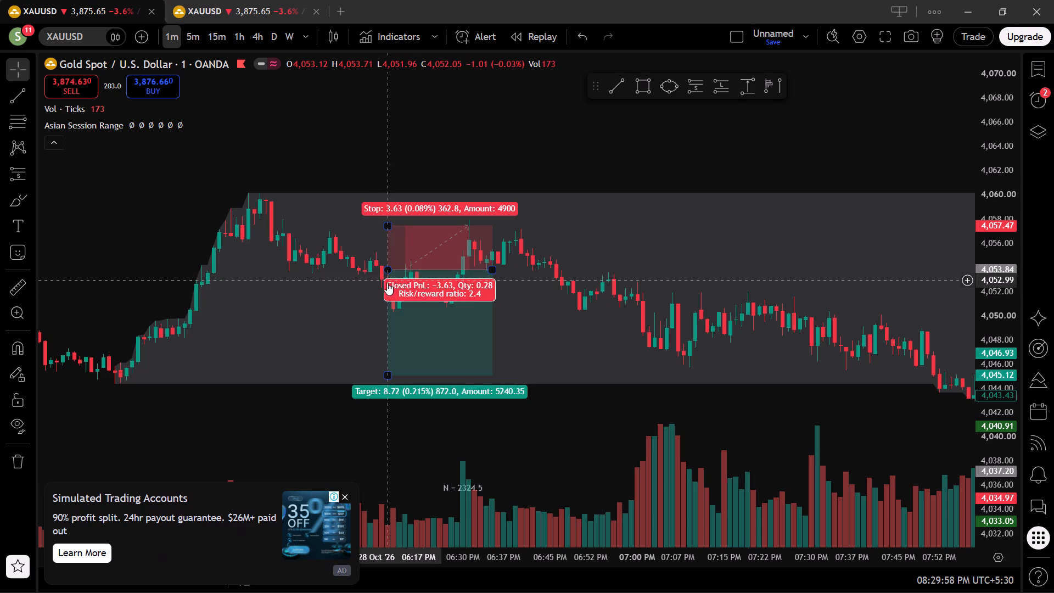
Move the short position's entry back to 05:42 PM at about 4,054.58 and shorten the position to end at 05:56 PM.
{"action": "left_click_drag", "start_coordinate": [387, 270], "coordinate": [195, 260]}
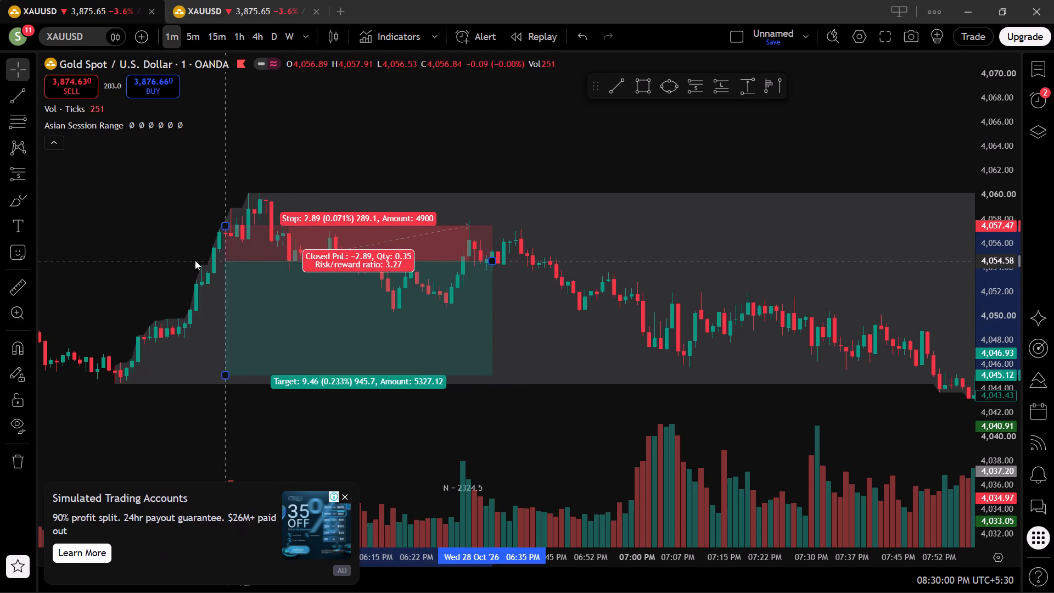
{"action": "left_click_drag", "start_coordinate": [195, 260], "coordinate": [185, 260]}
{"action": "scroll", "coordinate": [83, 262], "scroll_direction": "down", "scroll_amount": 6}
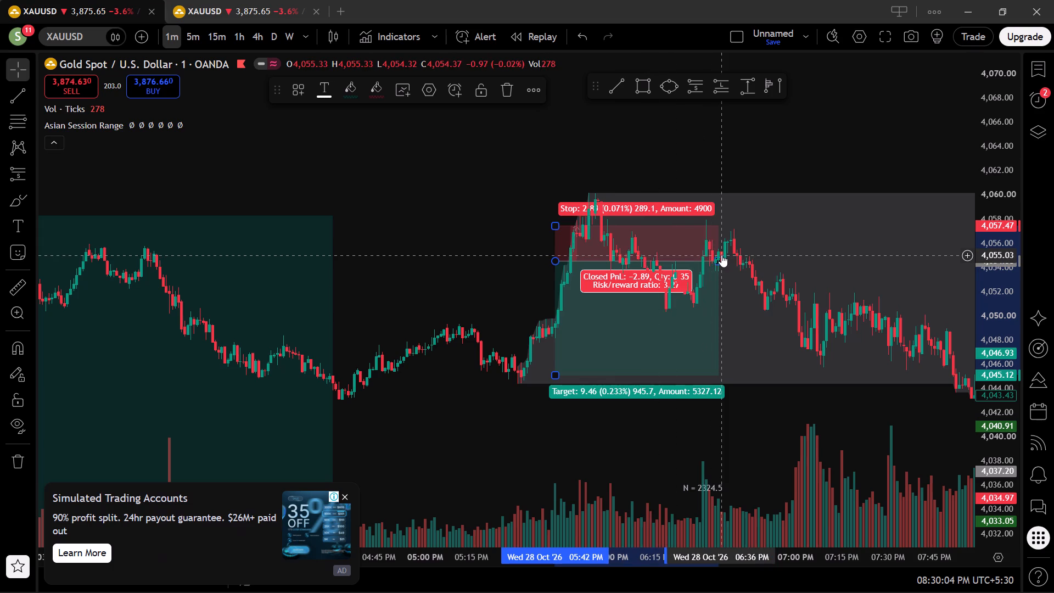
{"action": "left_click_drag", "start_coordinate": [716, 261], "coordinate": [695, 261]}
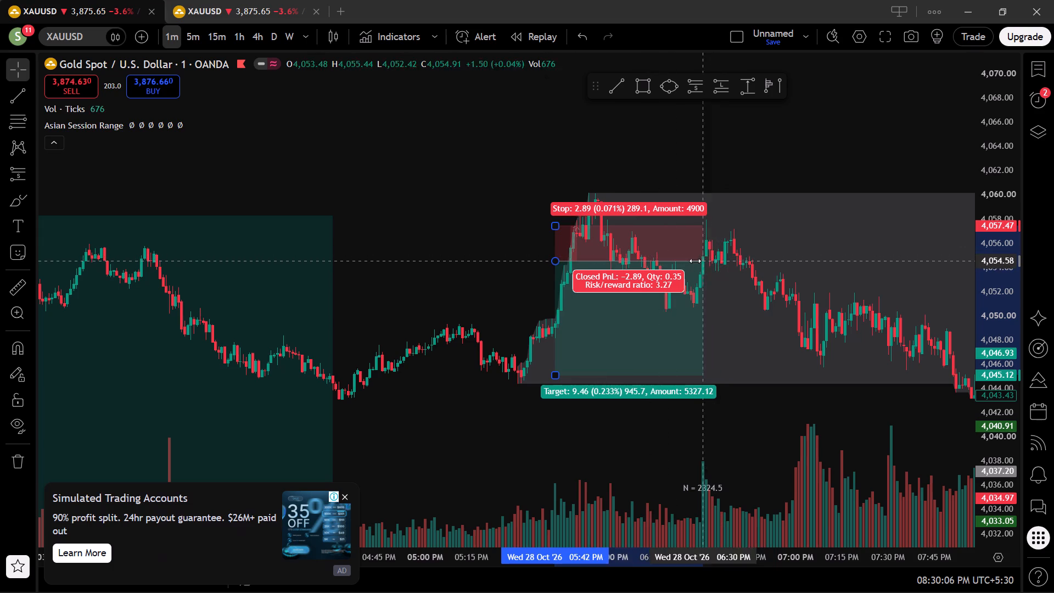
{"action": "left_click_drag", "start_coordinate": [695, 261], "coordinate": [598, 261]}
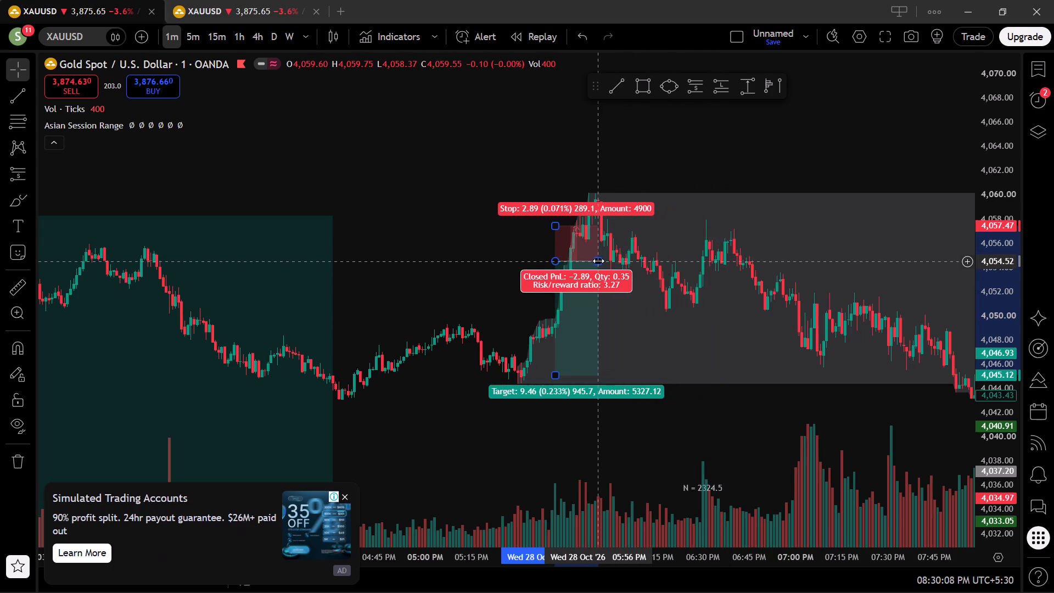
{"action": "left_click", "coordinate": [751, 184]}
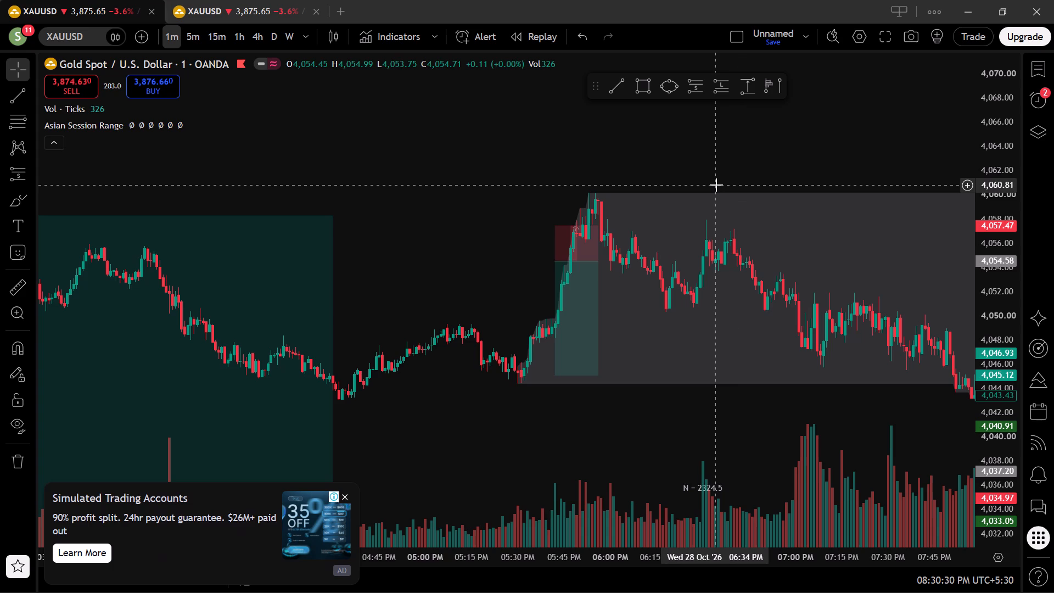
Place a second short position with its entry at 06:17 PM, about 4,052.25, and shorten it to end at 06:33 PM.
{"action": "left_click", "coordinate": [698, 90]}
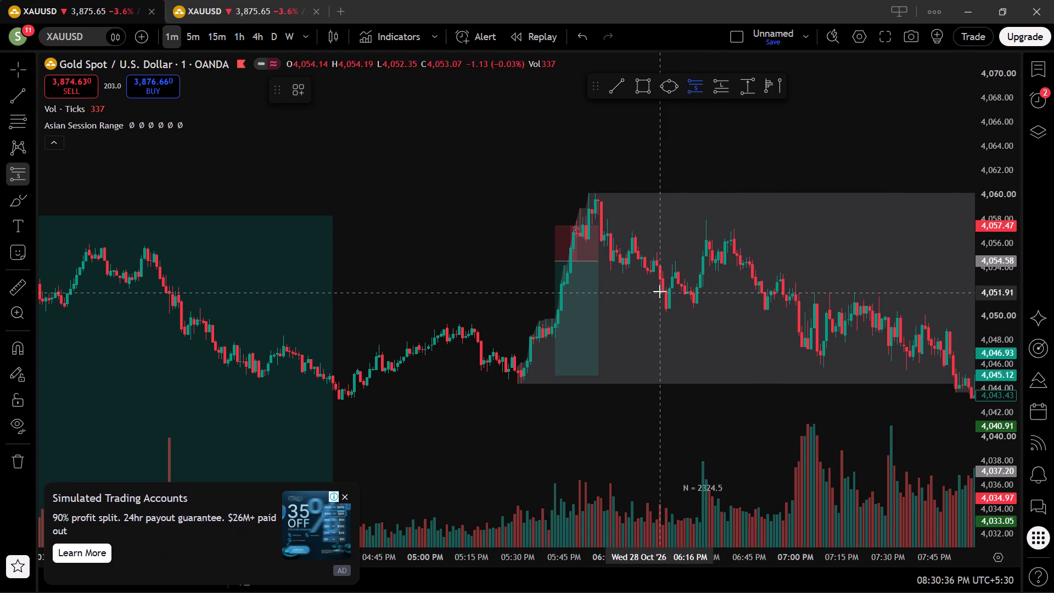
{"action": "left_click", "coordinate": [663, 289]}
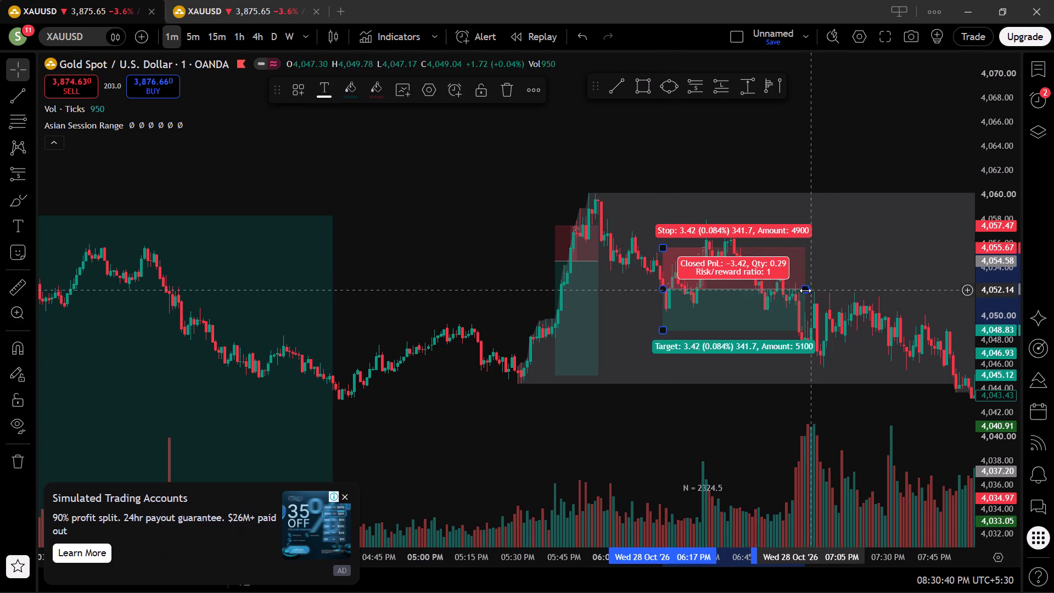
{"action": "left_click_drag", "start_coordinate": [801, 292], "coordinate": [771, 292]}
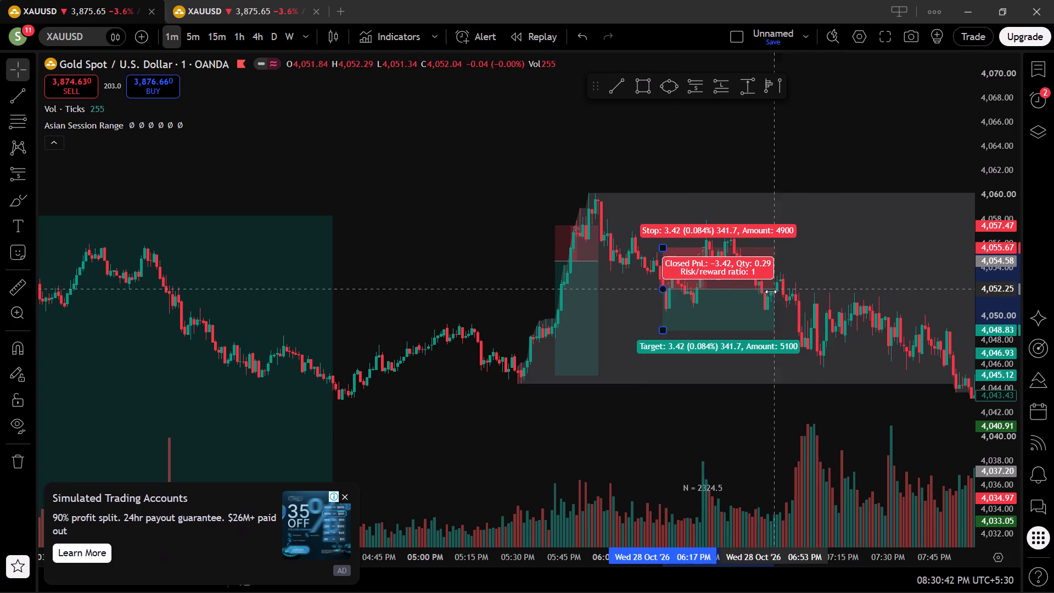
{"action": "left_click_drag", "start_coordinate": [771, 292], "coordinate": [714, 292]}
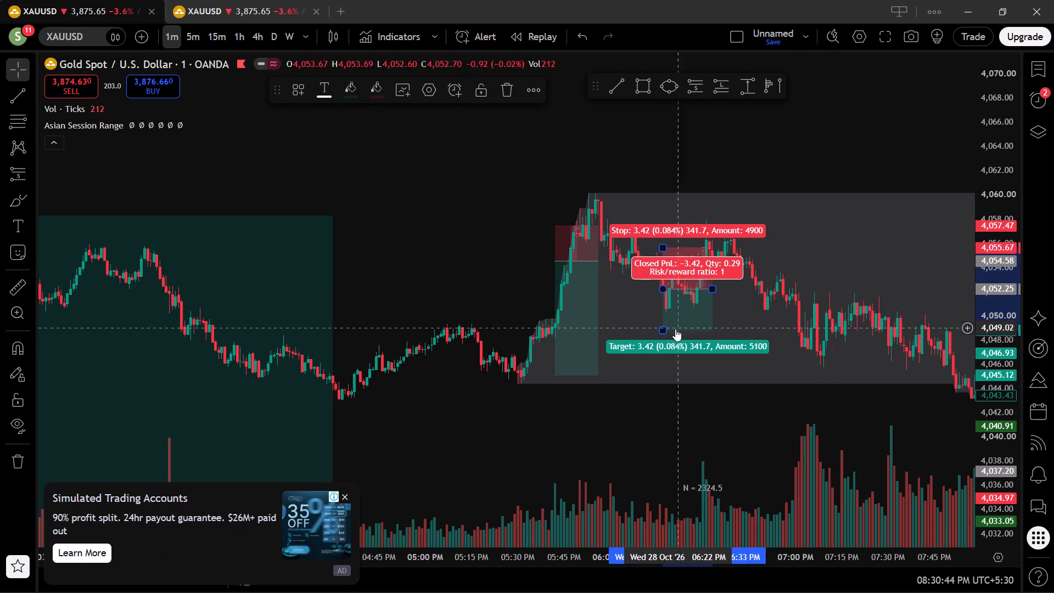
Set the second short position's target to about 4,047.49 and its stop to about 4,054.69.
{"action": "left_click_drag", "start_coordinate": [665, 328], "coordinate": [661, 344]}
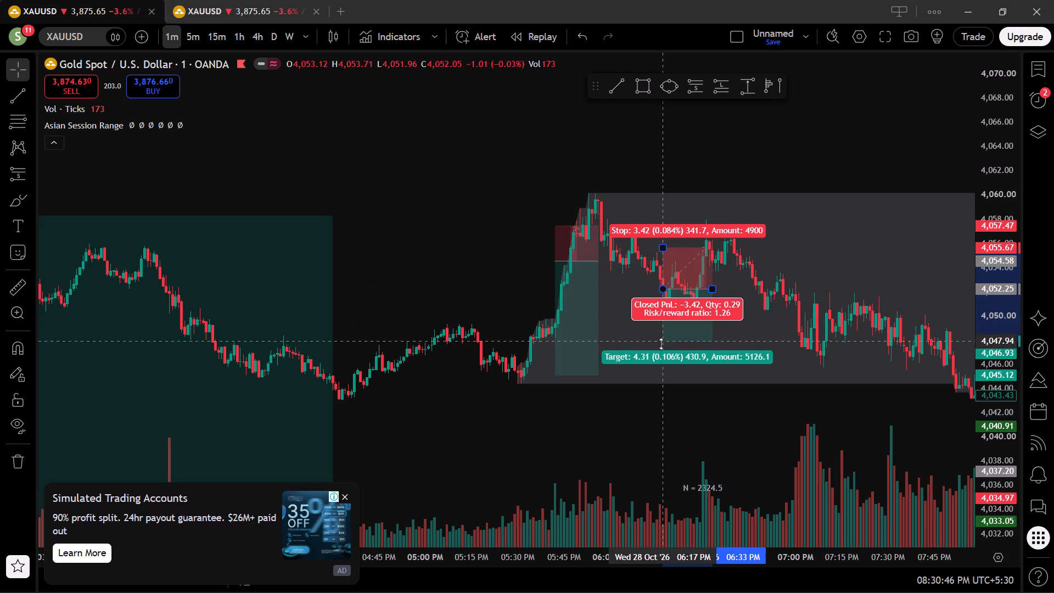
{"action": "left_click_drag", "start_coordinate": [661, 344], "coordinate": [660, 346]}
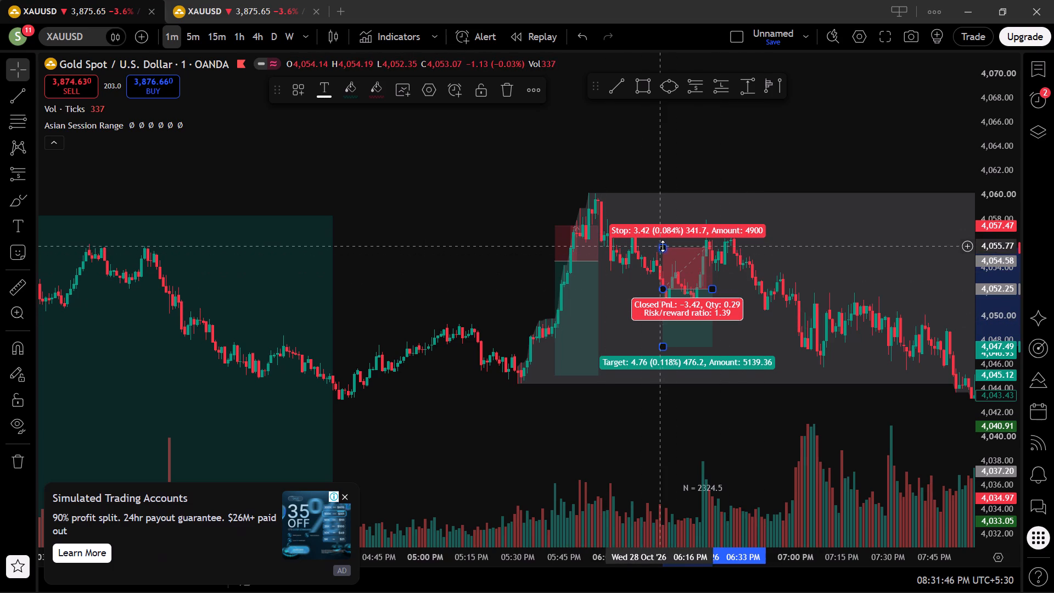
{"action": "left_click_drag", "start_coordinate": [663, 246], "coordinate": [660, 255]}
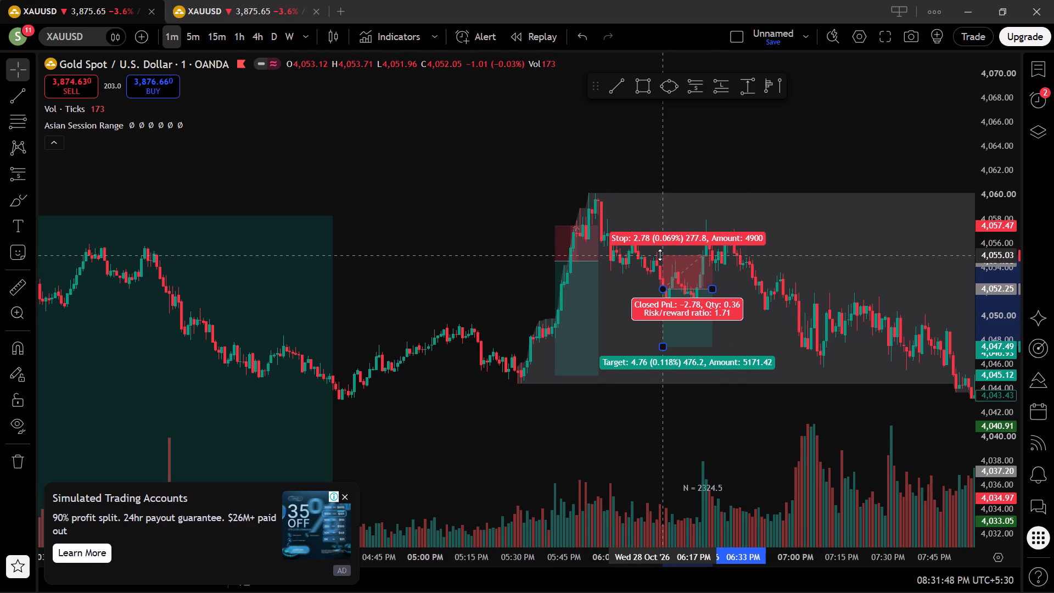
{"action": "left_click_drag", "start_coordinate": [660, 255], "coordinate": [660, 261]}
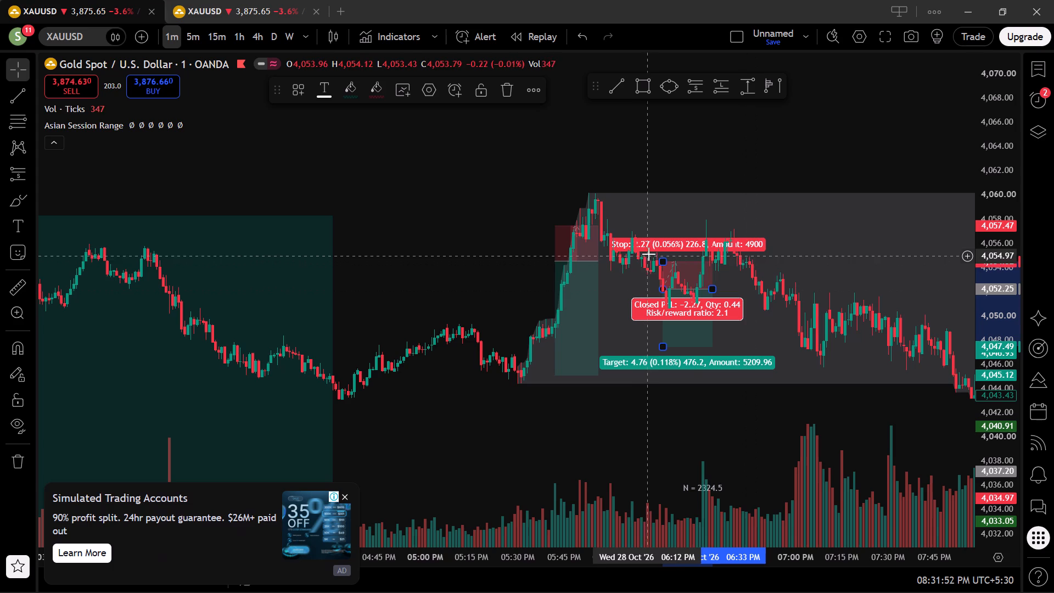
{"action": "left_click", "coordinate": [662, 260]}
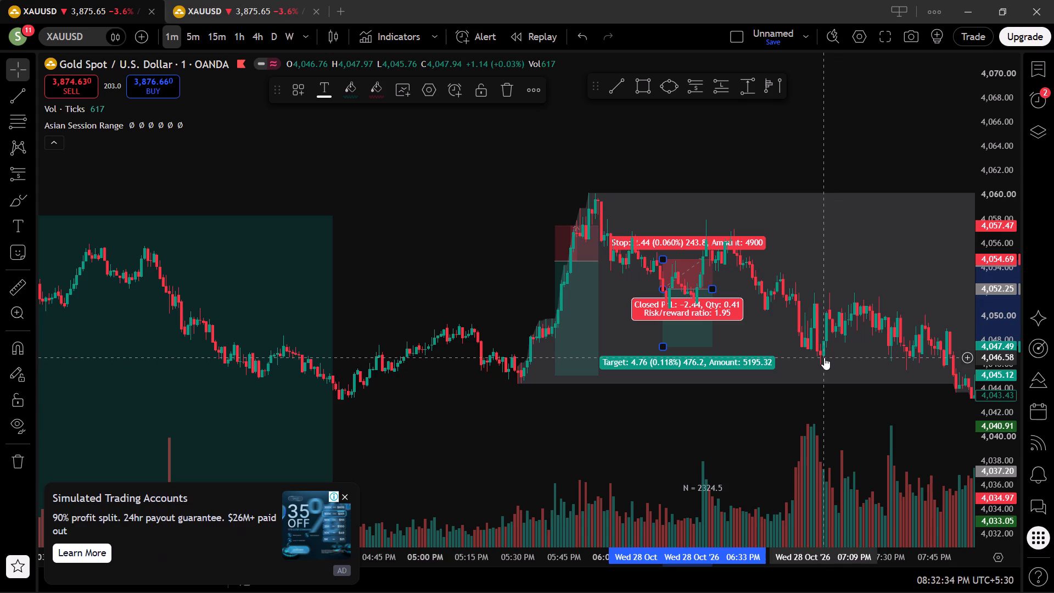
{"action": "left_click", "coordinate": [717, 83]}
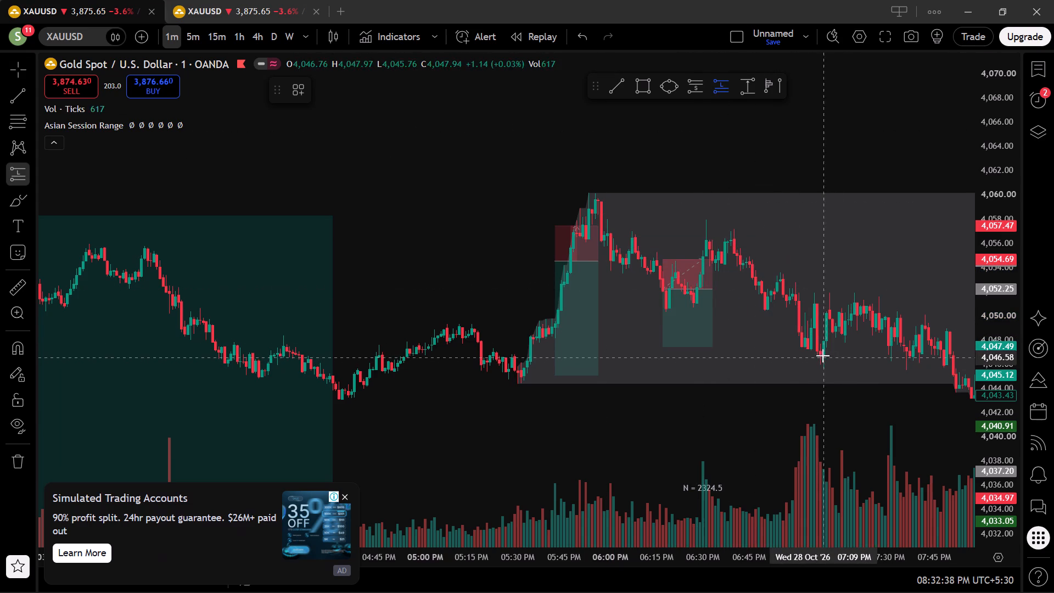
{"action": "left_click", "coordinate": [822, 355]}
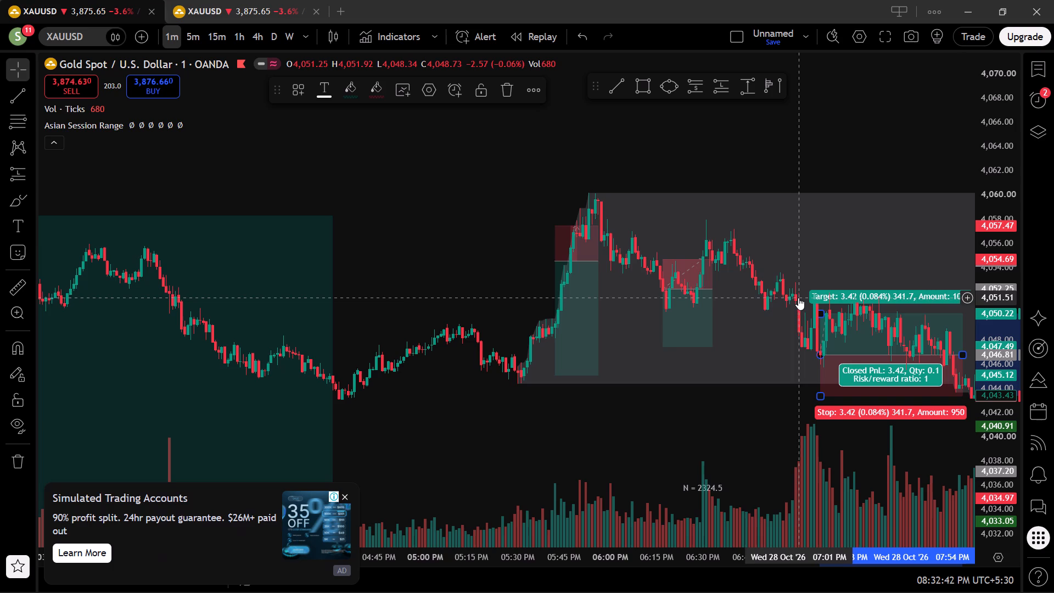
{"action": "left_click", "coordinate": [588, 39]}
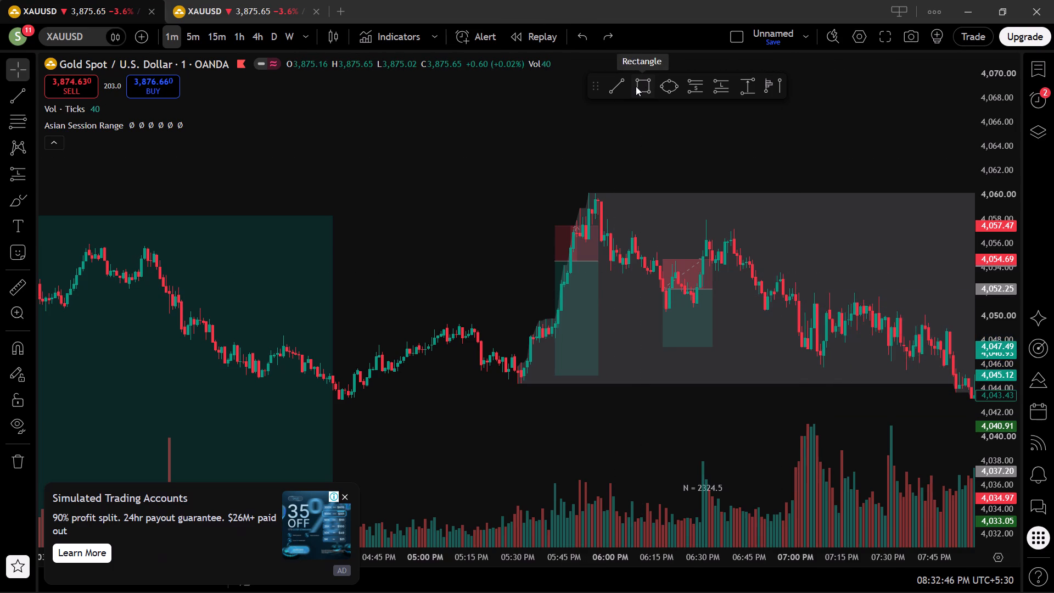
Place a third short position with its entry at 07:08 PM, about 4,046.47, and set its stop to about 4,051.51.
{"action": "left_click", "coordinate": [698, 97]}
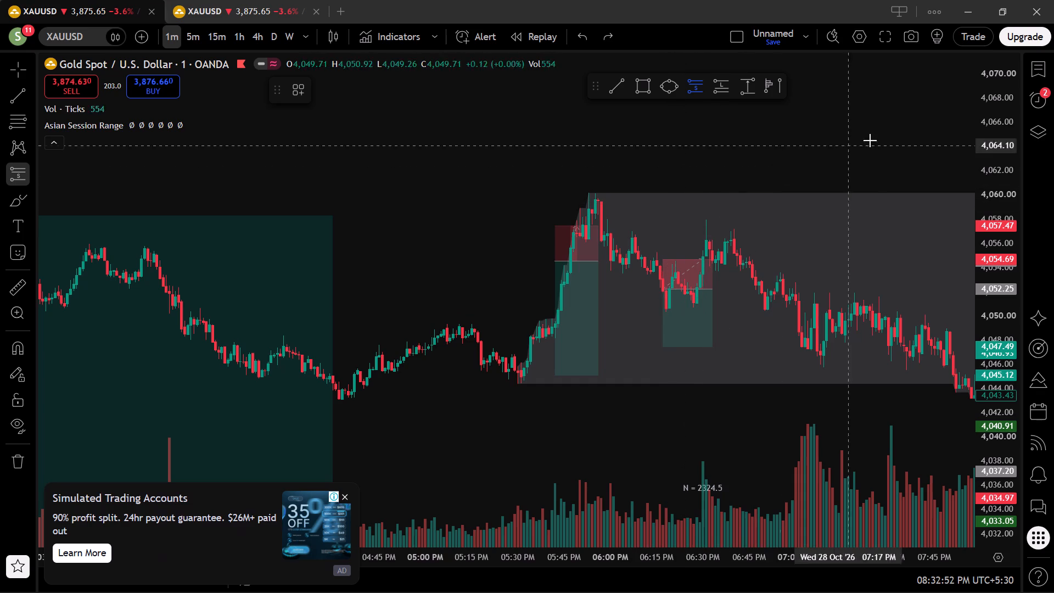
{"action": "left_click", "coordinate": [821, 359]}
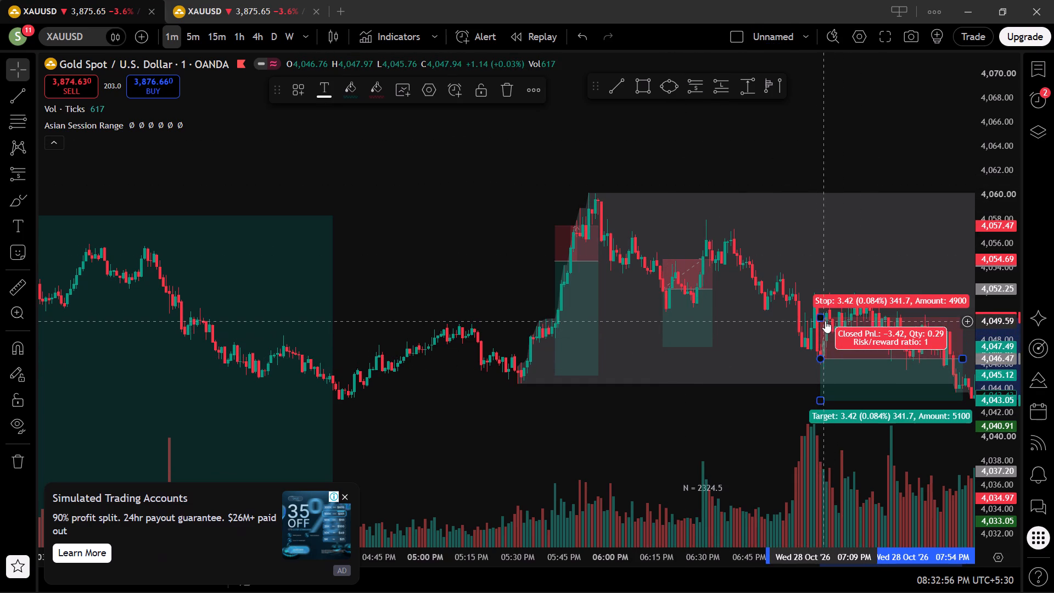
{"action": "left_click_drag", "start_coordinate": [822, 318], "coordinate": [823, 306]}
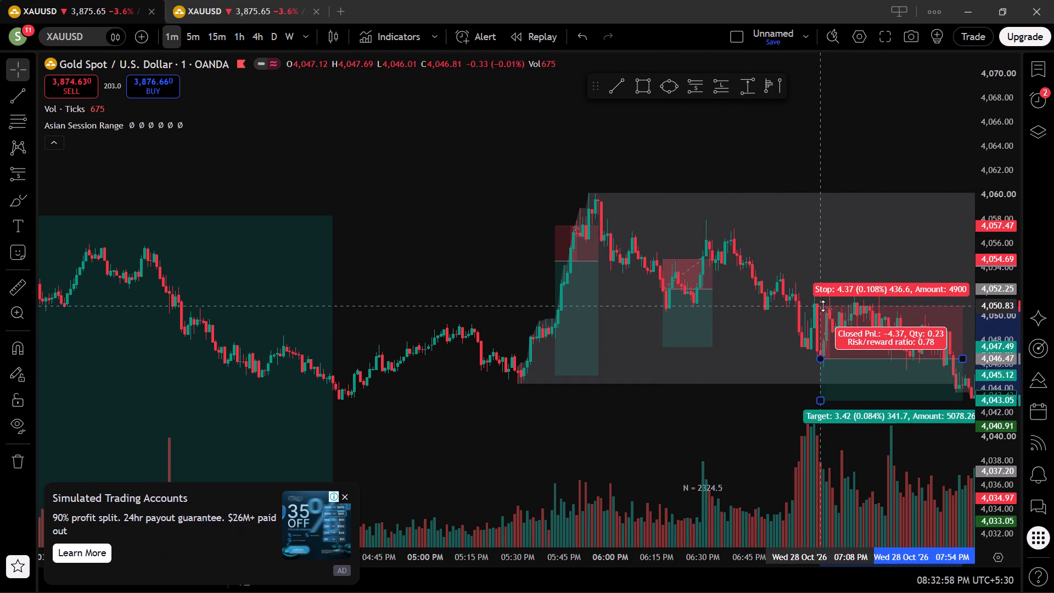
{"action": "left_click_drag", "start_coordinate": [823, 306], "coordinate": [811, 298]}
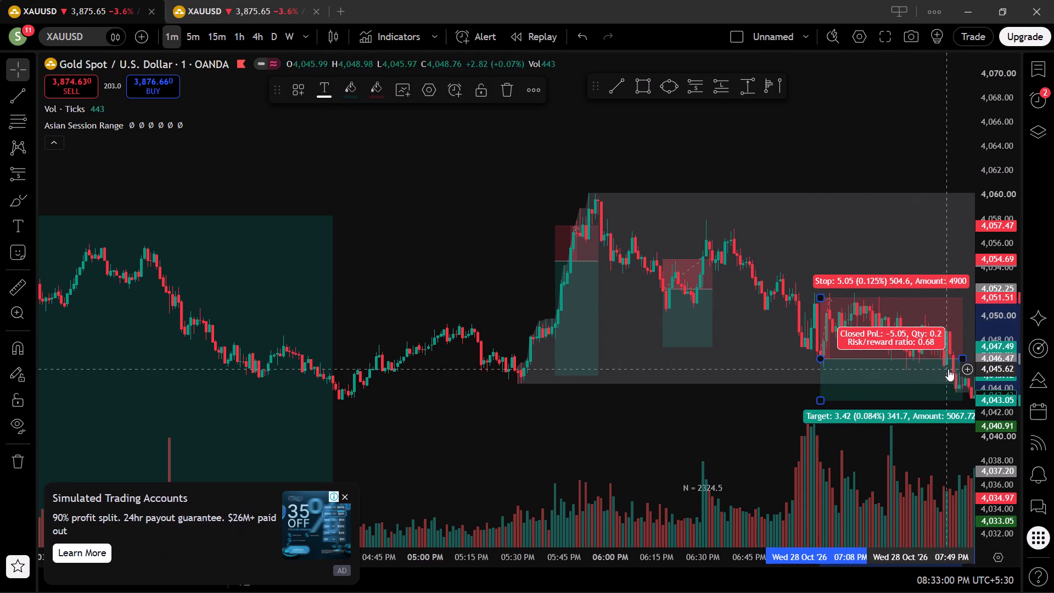
Pull the third short position's end edge back before its entry, so the box spans 06:47 PM to 07:08 PM.
{"action": "left_click_drag", "start_coordinate": [962, 356], "coordinate": [913, 347]}
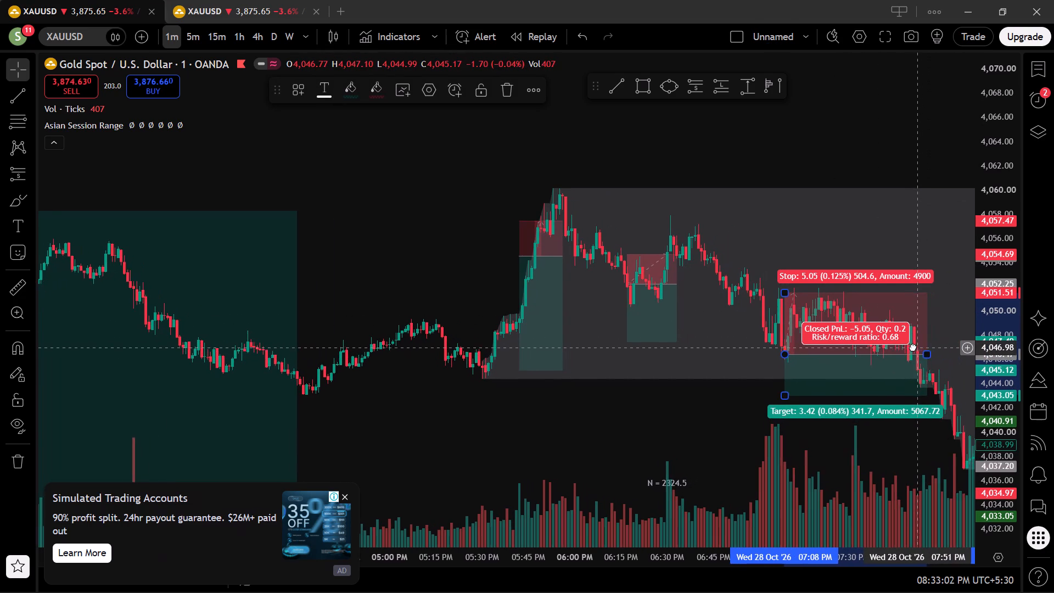
{"action": "left_click_drag", "start_coordinate": [913, 347], "coordinate": [912, 347]}
{"action": "left_click_drag", "start_coordinate": [925, 356], "coordinate": [783, 333]}
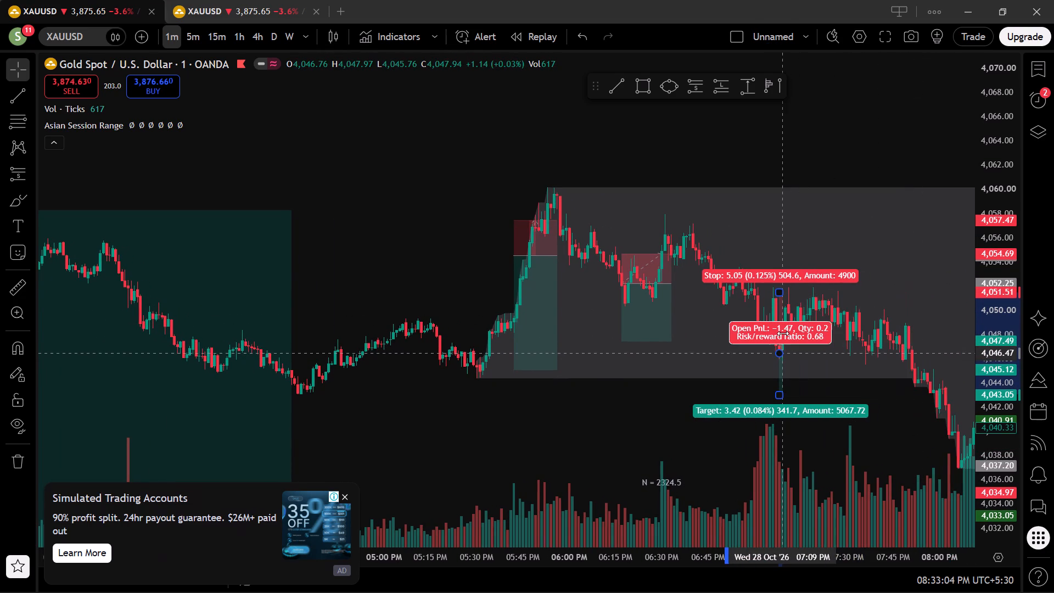
{"action": "left_click_drag", "start_coordinate": [783, 333], "coordinate": [715, 314]}
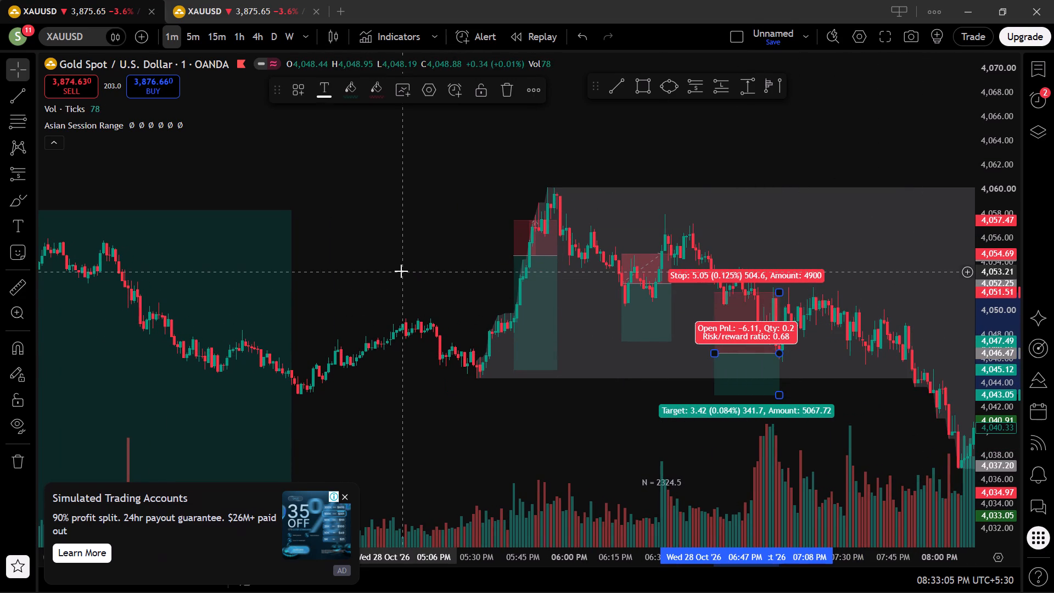
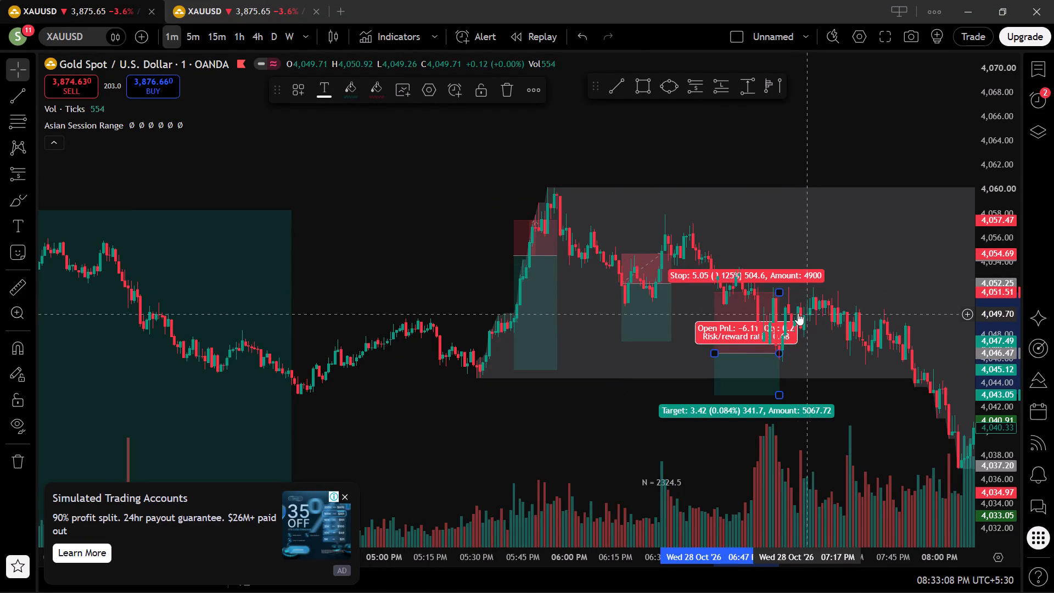
Move the third short position to end at 07:29 PM with its entry at about 4,046.64, and extend its target to about 4,041.82.
{"action": "left_click_drag", "start_coordinate": [750, 310], "coordinate": [794, 321]}
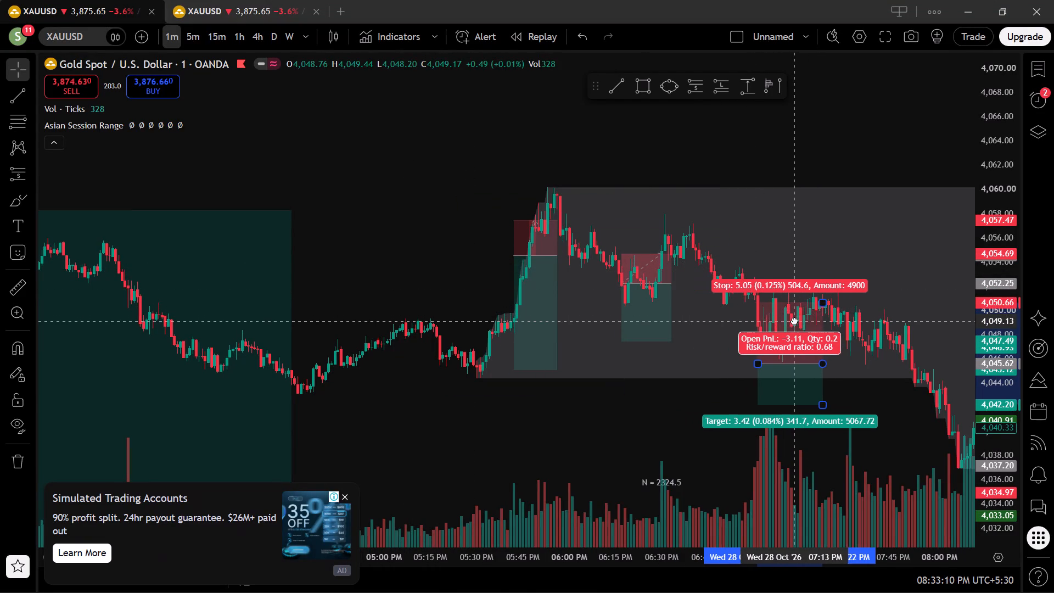
{"action": "left_click_drag", "start_coordinate": [794, 321], "coordinate": [815, 309]}
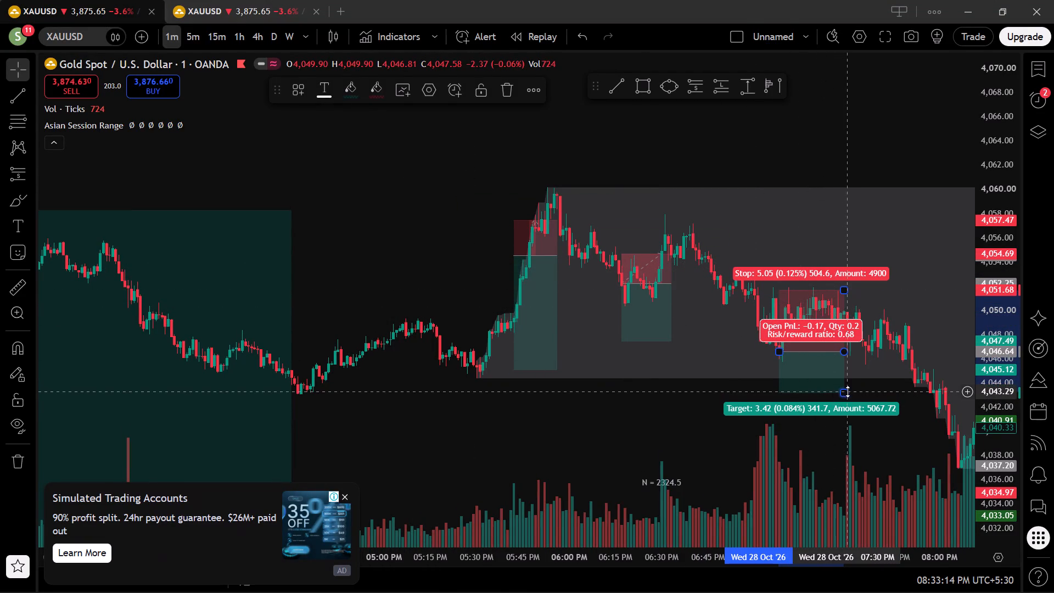
{"action": "left_click_drag", "start_coordinate": [848, 391], "coordinate": [824, 409]}
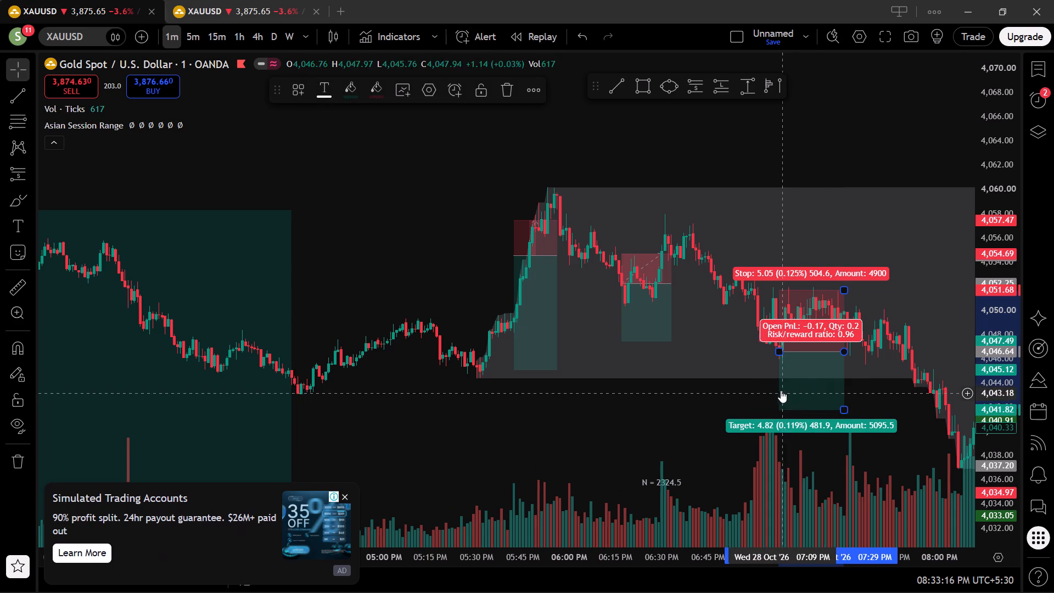
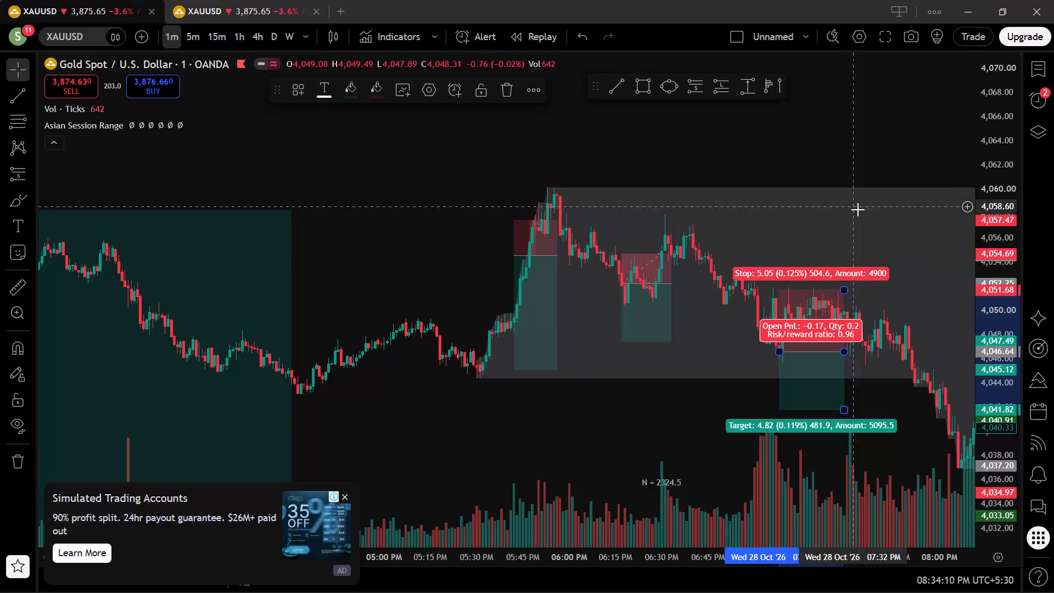
Review the 1-minute XAUUSD price action from the evening of 28 October through the evening session of 29 October 2026.
{"action": "left_click_drag", "start_coordinate": [864, 215], "coordinate": [659, 103]}
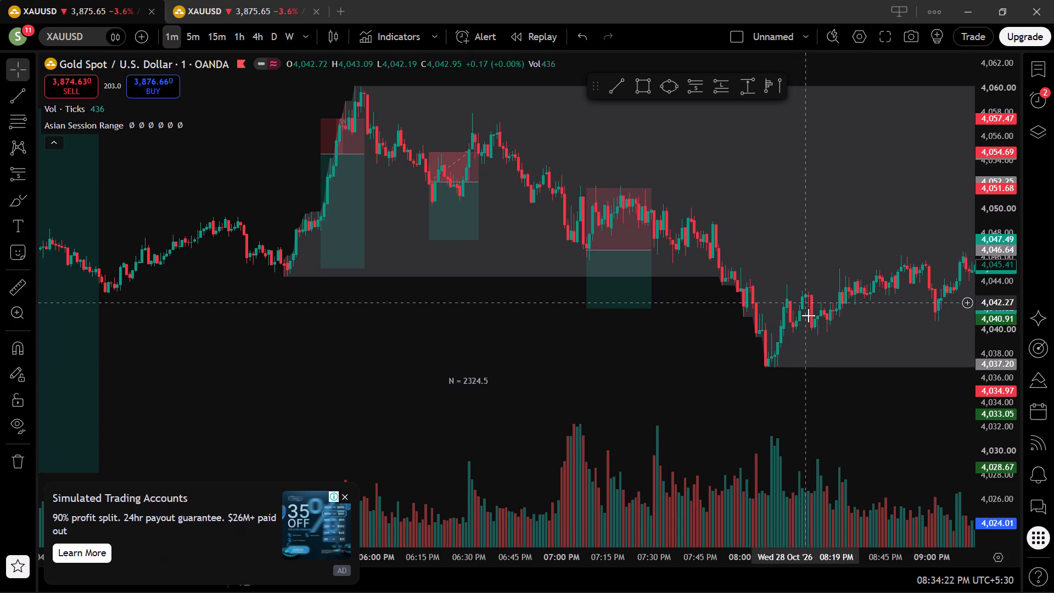
{"action": "left_click_drag", "start_coordinate": [823, 374], "coordinate": [380, 259]}
{"action": "left_click_drag", "start_coordinate": [727, 289], "coordinate": [627, 288]}
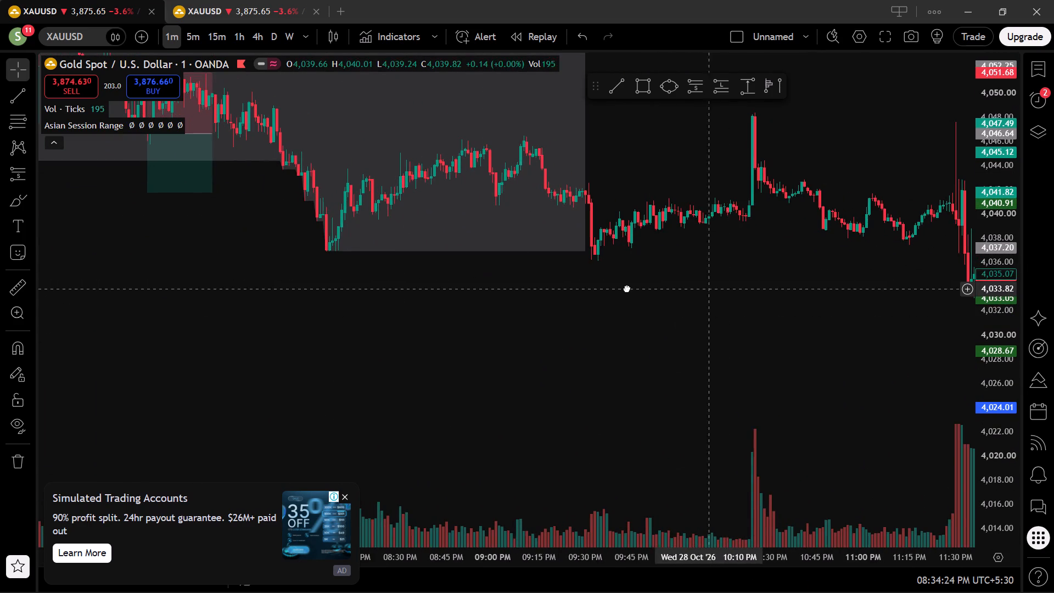
{"action": "left_click_drag", "start_coordinate": [627, 288], "coordinate": [167, 276]}
{"action": "left_click_drag", "start_coordinate": [694, 284], "coordinate": [350, 288]}
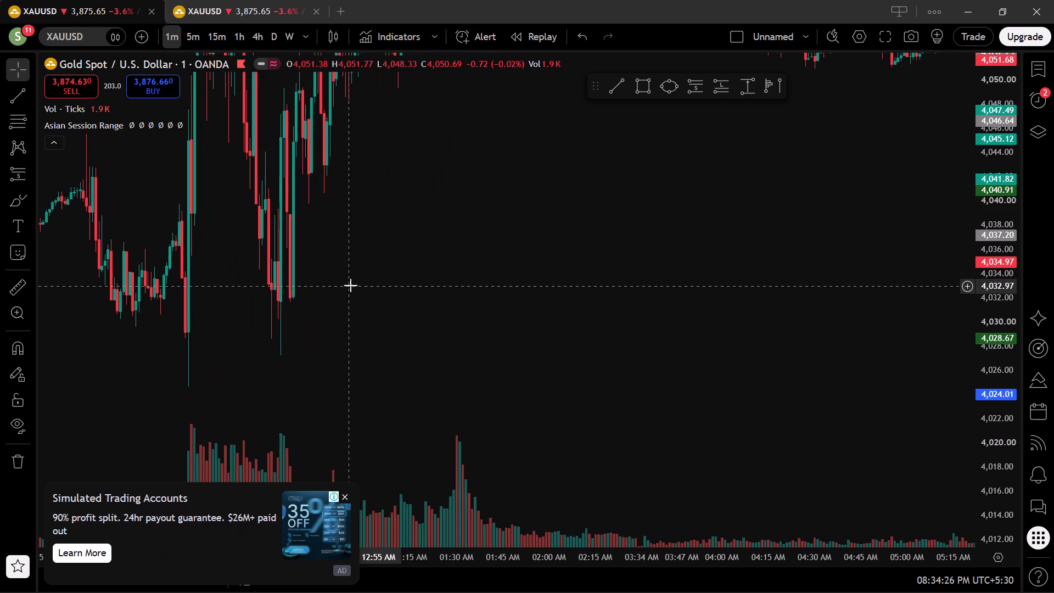
{"action": "scroll", "coordinate": [570, 225], "scroll_direction": "down", "scroll_amount": 3}
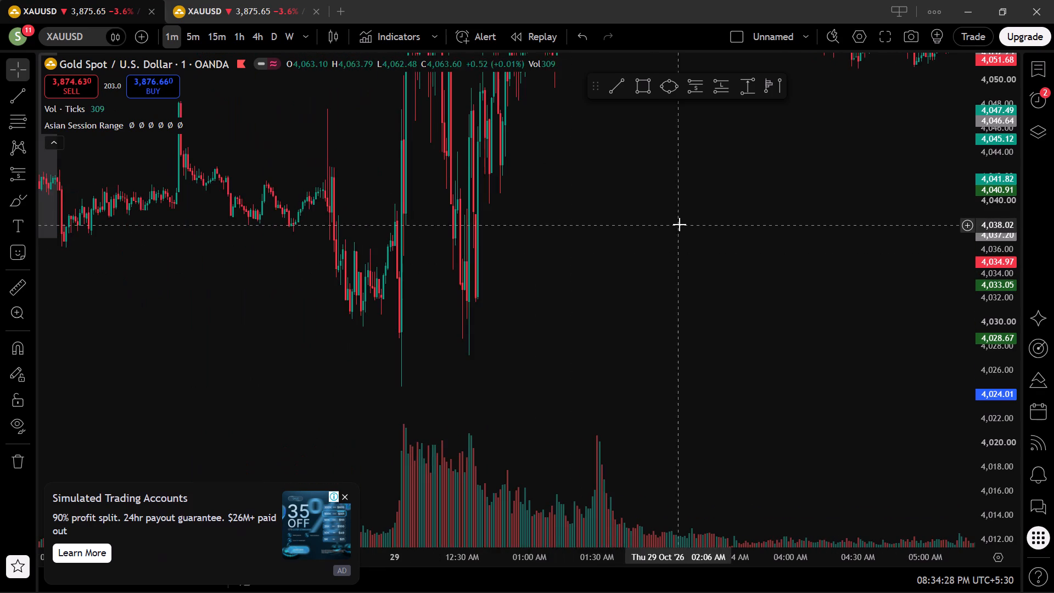
{"action": "left_click_drag", "start_coordinate": [680, 225], "coordinate": [143, 424]}
{"action": "left_click_drag", "start_coordinate": [586, 288], "coordinate": [112, 293]}
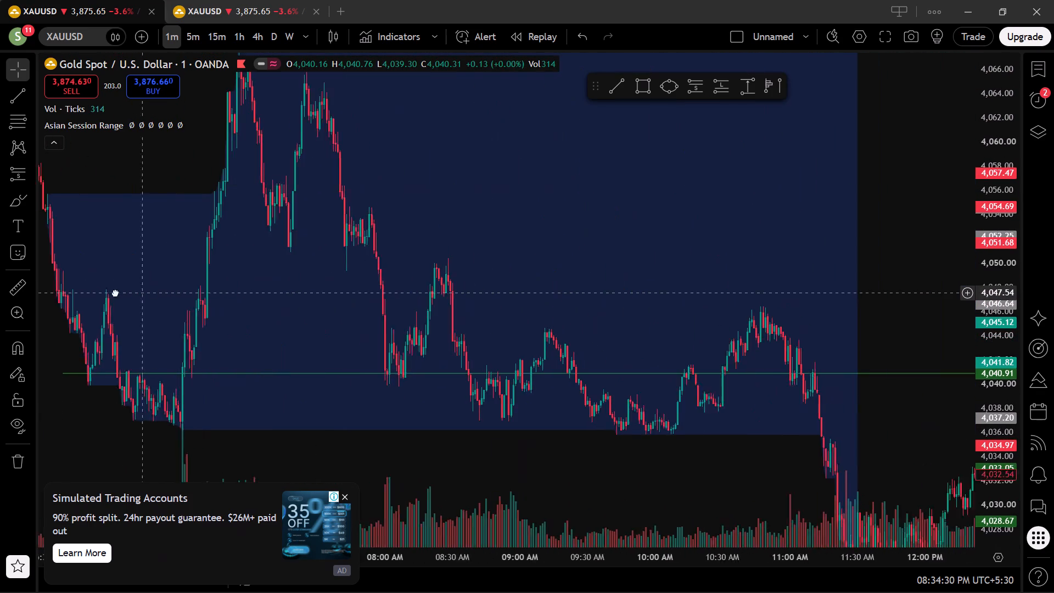
{"action": "left_click_drag", "start_coordinate": [112, 293], "coordinate": [49, 293]}
{"action": "scroll", "coordinate": [522, 288], "scroll_direction": "down", "scroll_amount": 4}
{"action": "left_click_drag", "start_coordinate": [713, 287], "coordinate": [357, 212]}
{"action": "left_click_drag", "start_coordinate": [691, 267], "coordinate": [228, 164]}
{"action": "left_click_drag", "start_coordinate": [742, 189], "coordinate": [606, 124]}
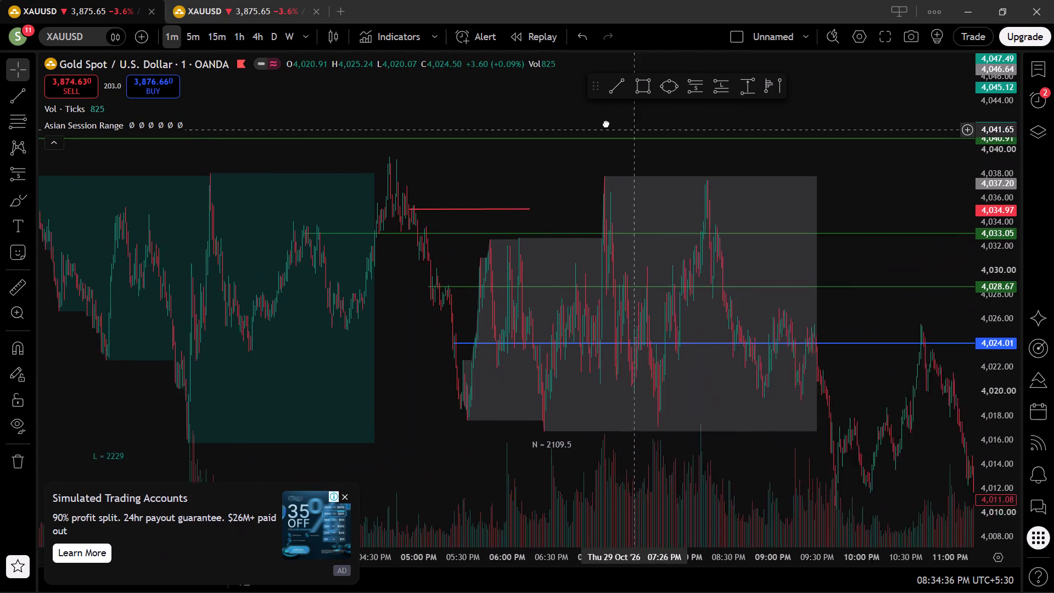
{"action": "left_click_drag", "start_coordinate": [606, 124], "coordinate": [601, 123]}
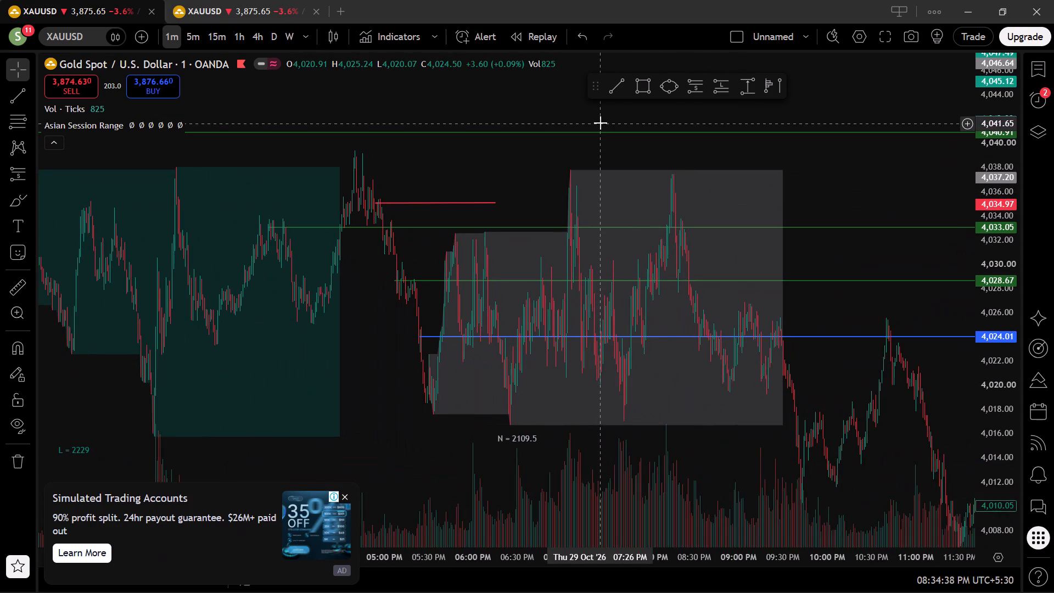
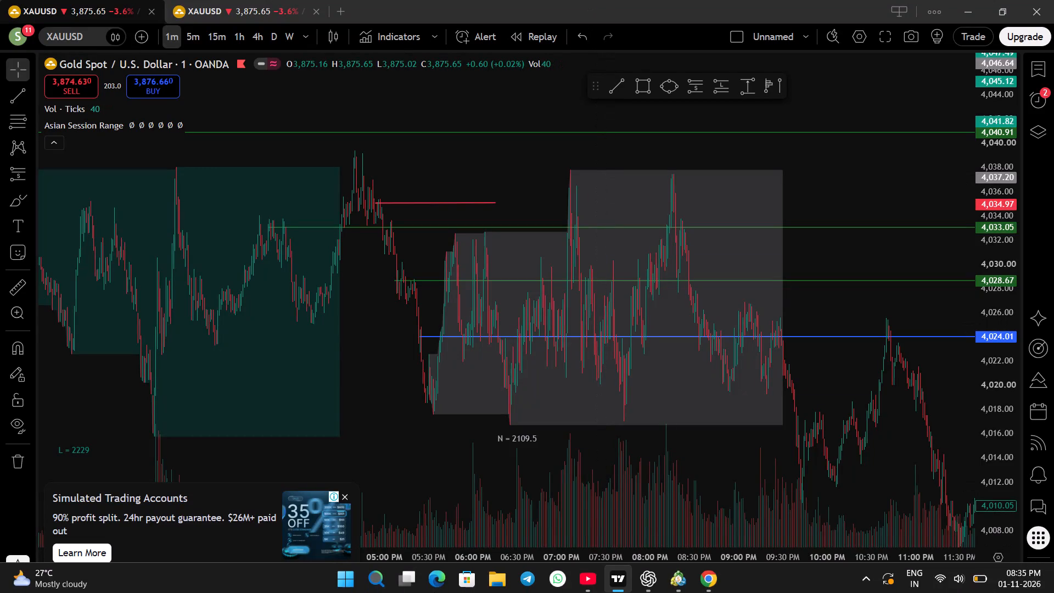
Switch to YouTube, resume the paused devotional song video, and return to the XAUUSD chart.
{"action": "left_click", "coordinate": [590, 581]}
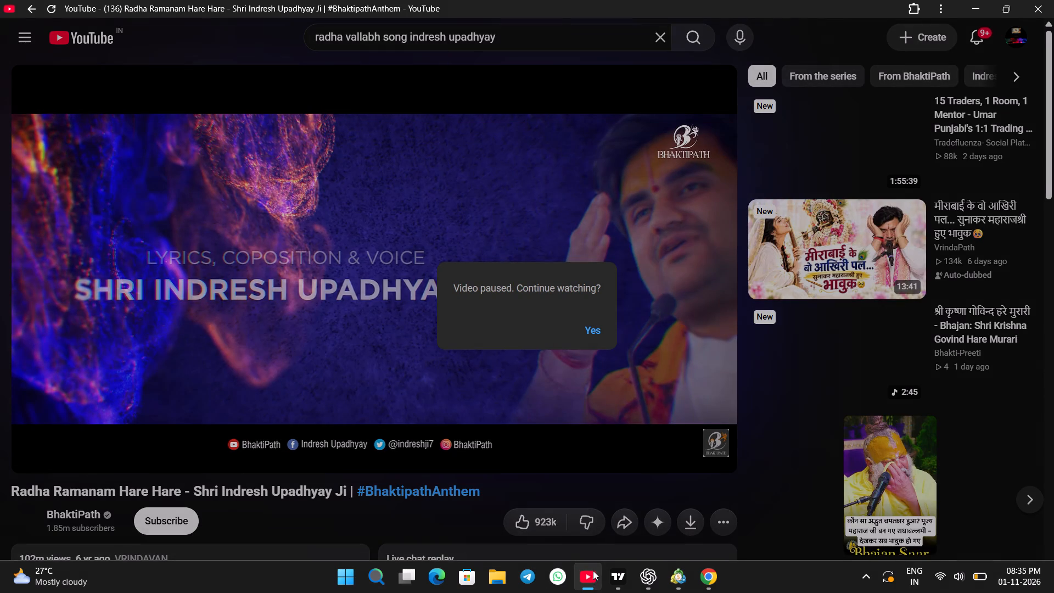
{"action": "left_click", "coordinate": [601, 327]}
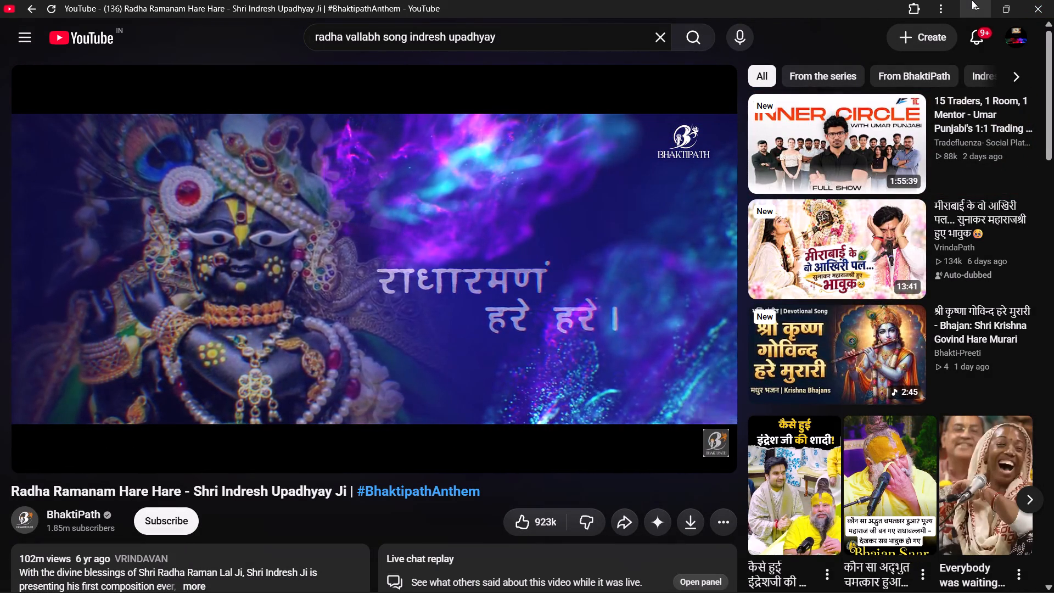
{"action": "left_click", "coordinate": [972, 0]}
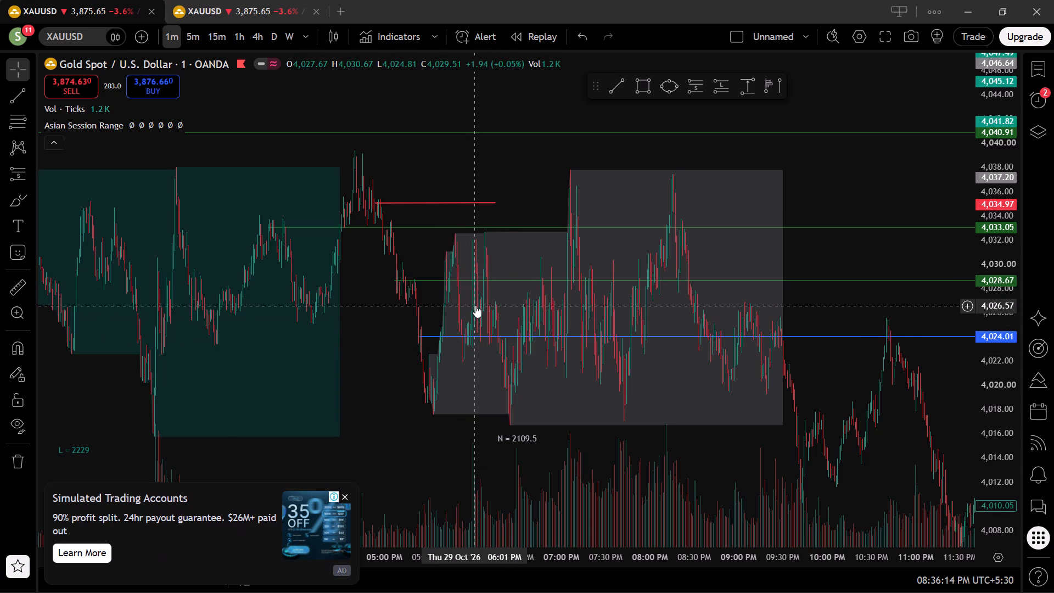
Draw a long position at about 8:19 PM on 29 October, with entry about 4,030.76, target about 4,036.27 and stop about 4,027.76.
{"action": "scroll", "coordinate": [473, 328], "scroll_direction": "up", "scroll_amount": 5}
{"action": "scroll", "coordinate": [387, 309], "scroll_direction": "up", "scroll_amount": 5}
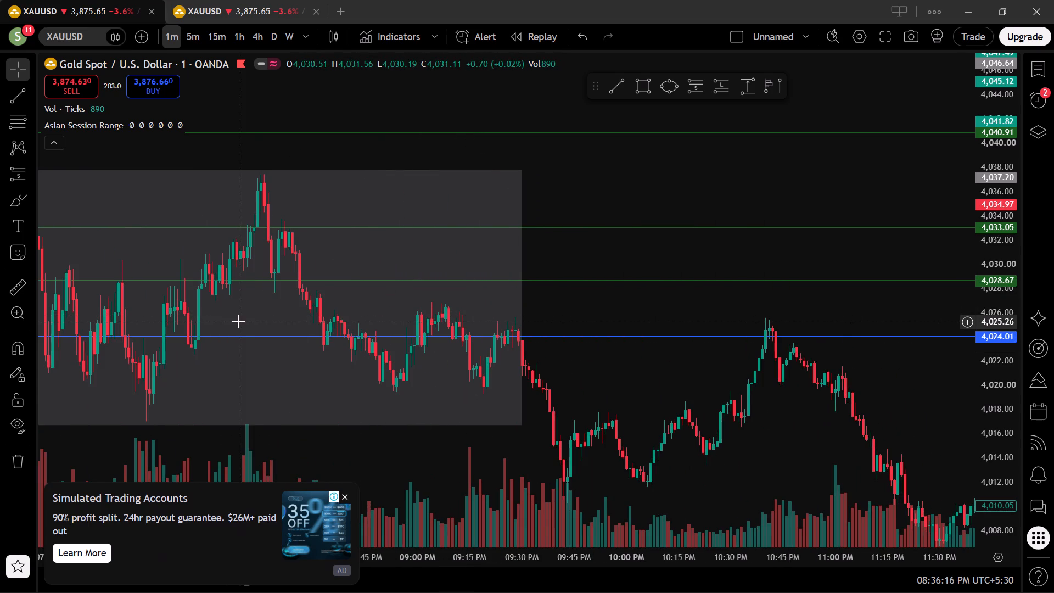
{"action": "left_click_drag", "start_coordinate": [235, 320], "coordinate": [862, 359]}
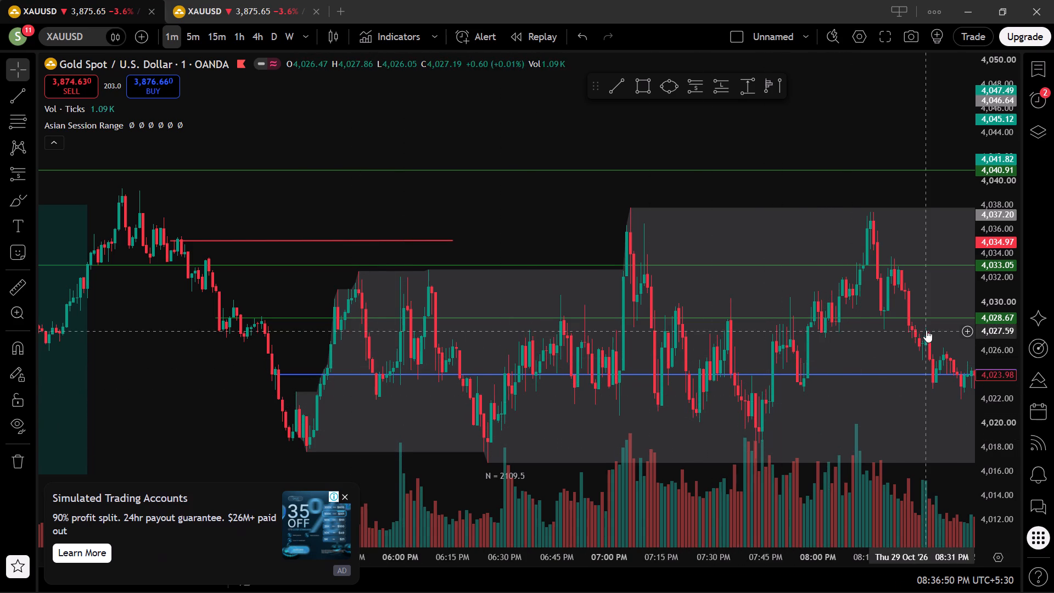
{"action": "left_click_drag", "start_coordinate": [865, 347], "coordinate": [397, 287]}
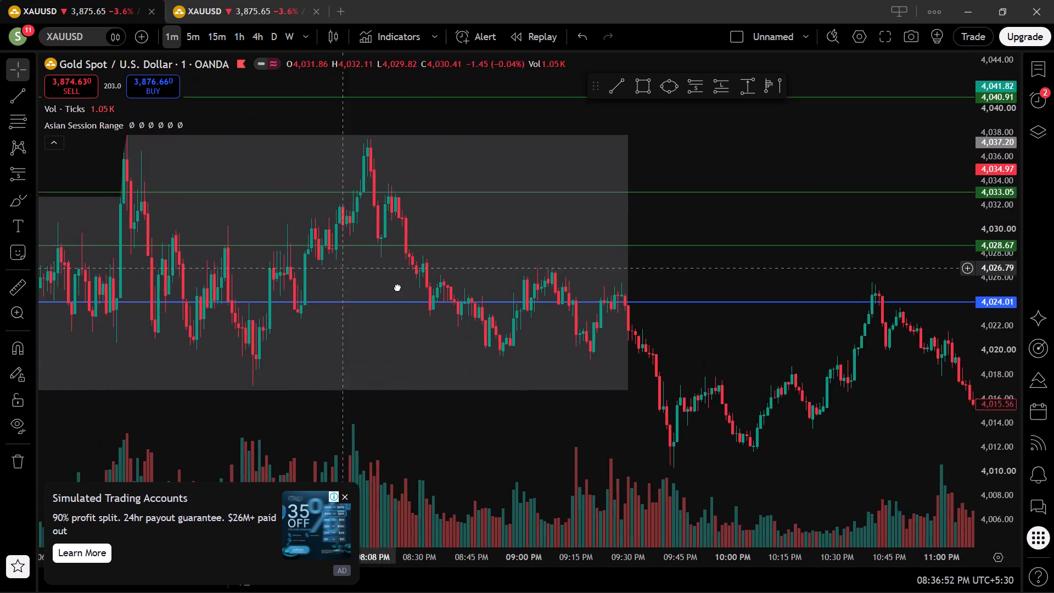
{"action": "left_click_drag", "start_coordinate": [397, 287], "coordinate": [604, 330]}
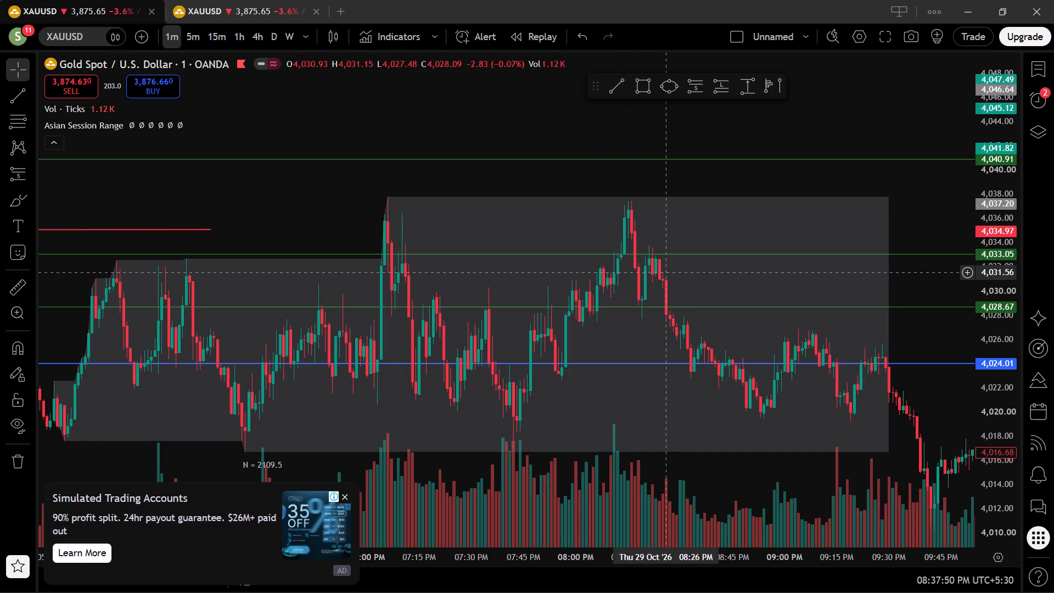
{"action": "left_click", "coordinate": [715, 91]}
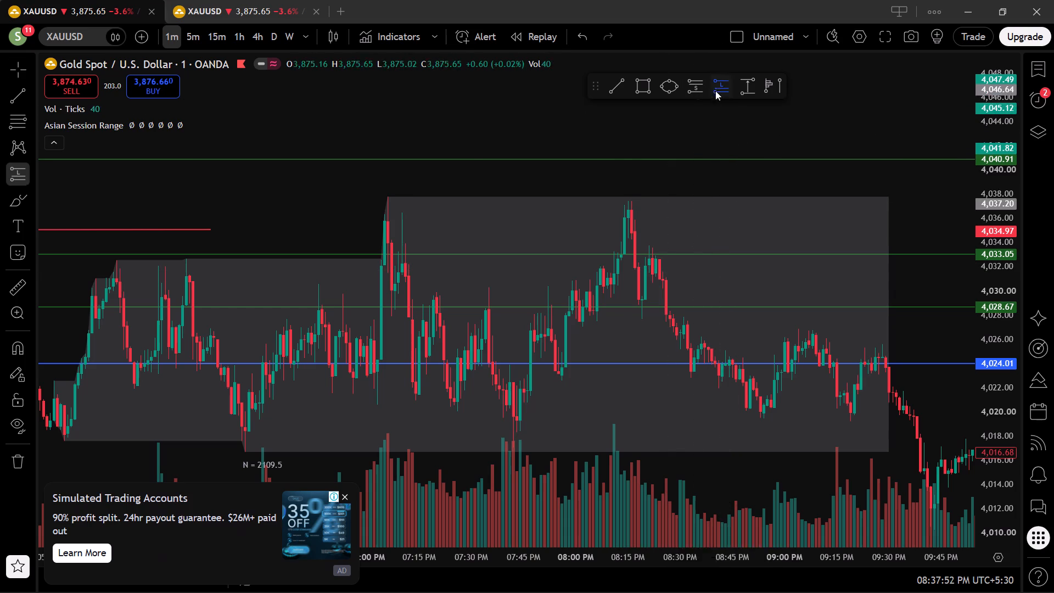
{"action": "left_click", "coordinate": [643, 282]}
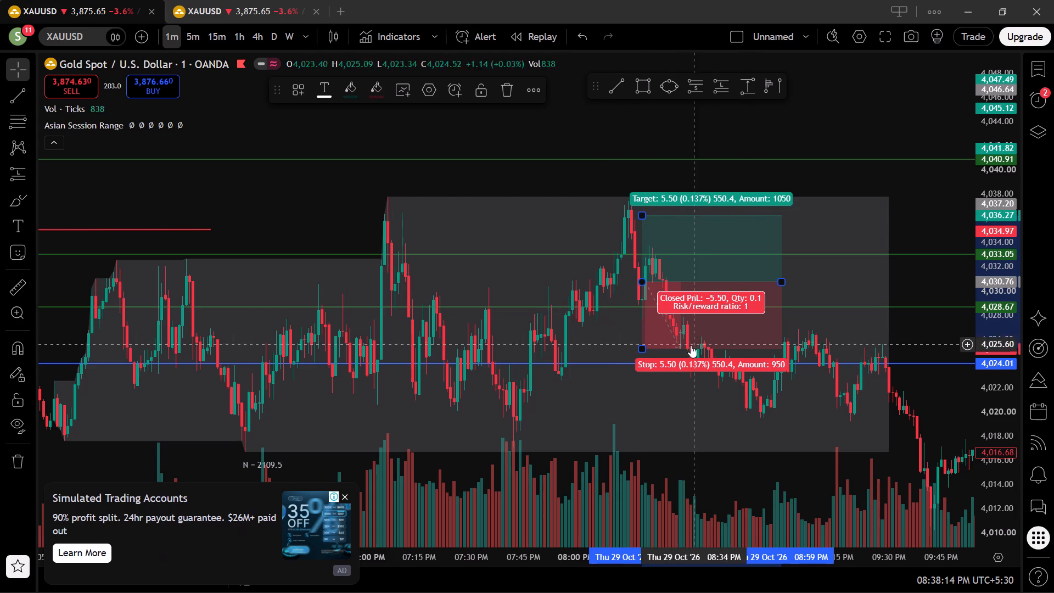
{"action": "left_click_drag", "start_coordinate": [639, 346], "coordinate": [640, 318]}
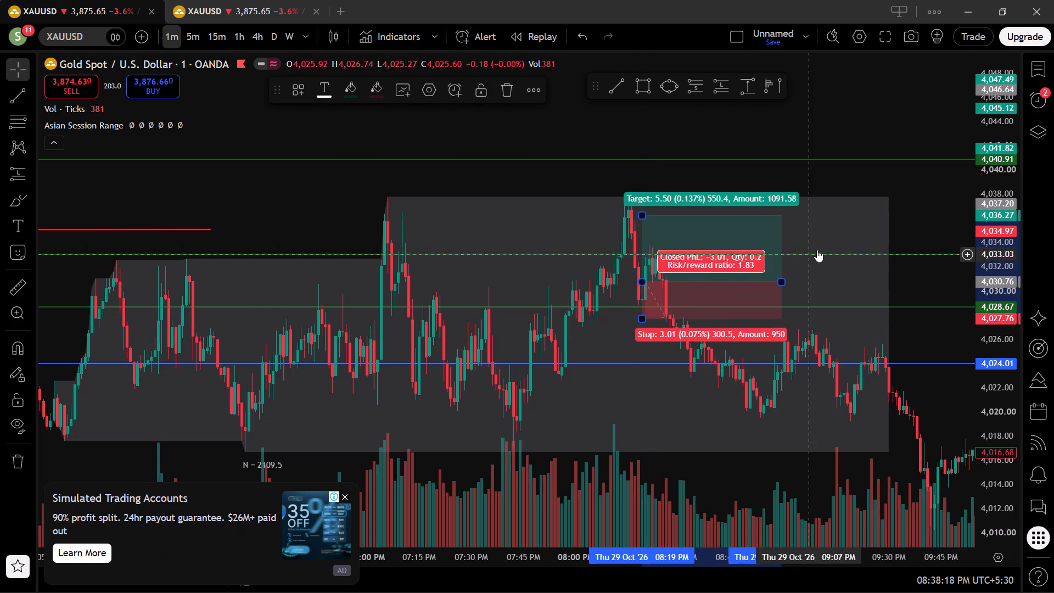
{"action": "left_click", "coordinate": [822, 245]}
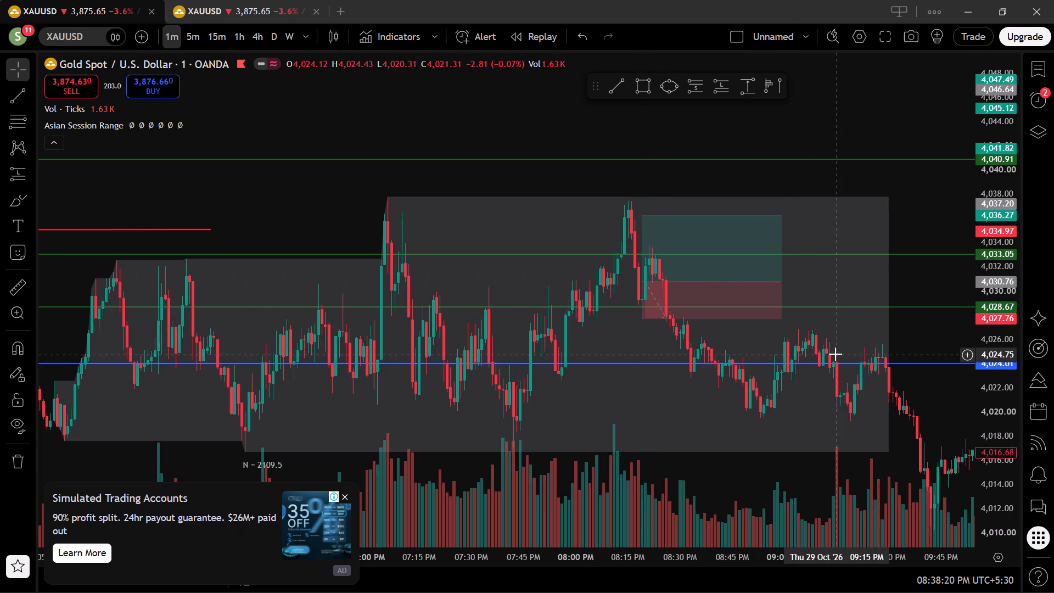
Draw a short position from about 8:40 to 8:54 PM on 29 October, with entry about 4,022.99, stop about 4,025.49 and target about 4,018.69.
{"action": "left_click_drag", "start_coordinate": [843, 333], "coordinate": [726, 290]}
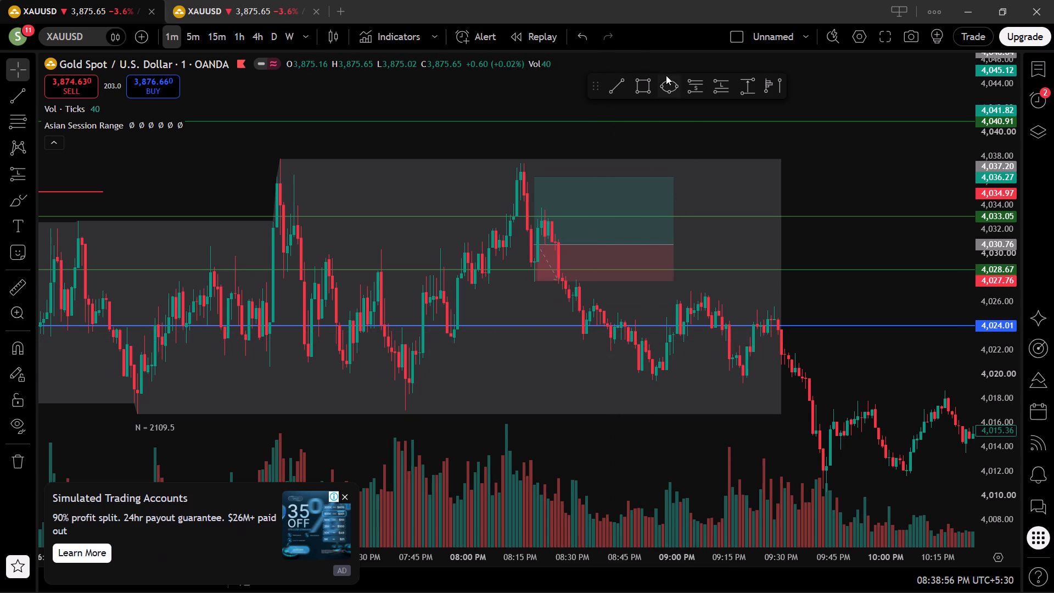
{"action": "left_click", "coordinate": [686, 81]}
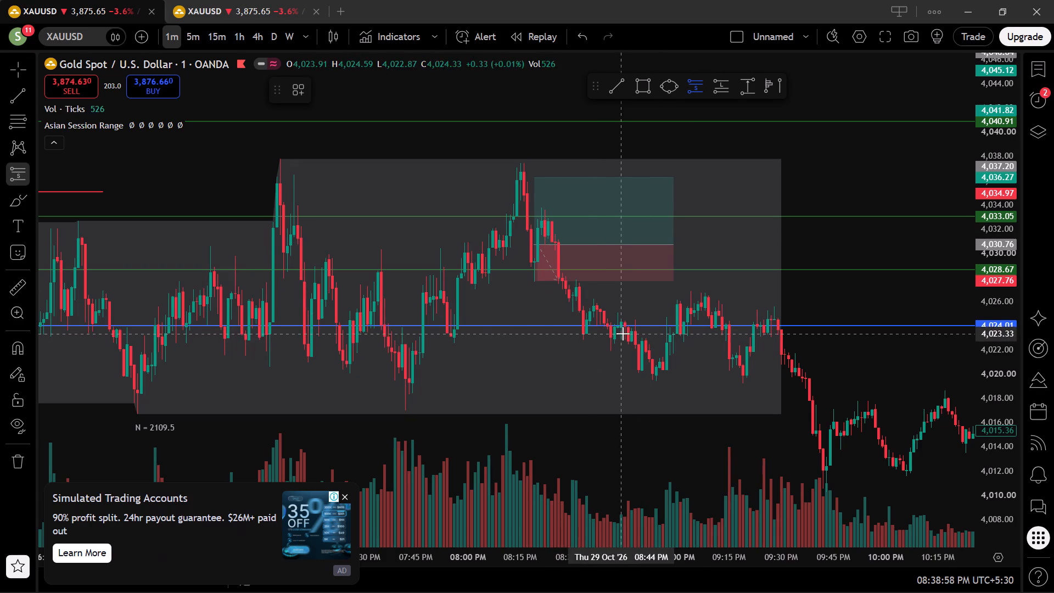
{"action": "left_click", "coordinate": [608, 338]}
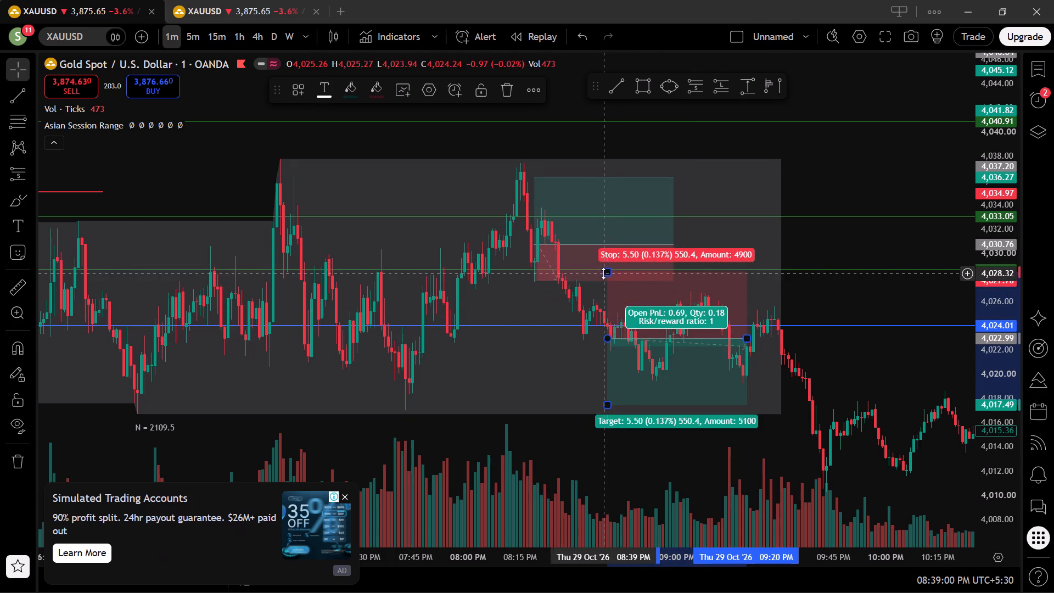
{"action": "left_click_drag", "start_coordinate": [604, 272], "coordinate": [607, 294]}
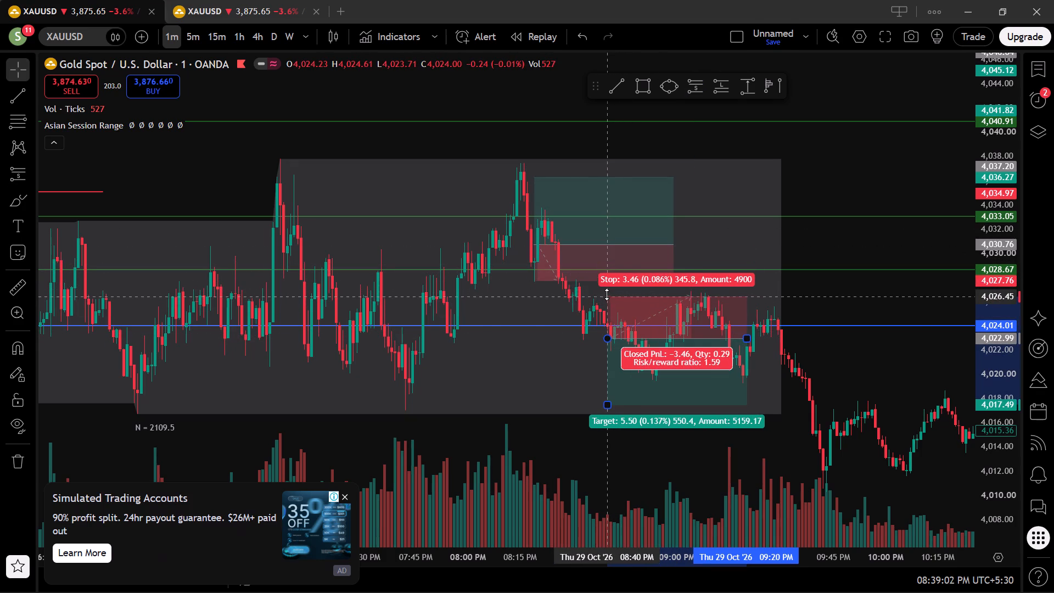
{"action": "left_click_drag", "start_coordinate": [607, 294], "coordinate": [590, 308]}
{"action": "left_click_drag", "start_coordinate": [747, 337], "coordinate": [693, 340]}
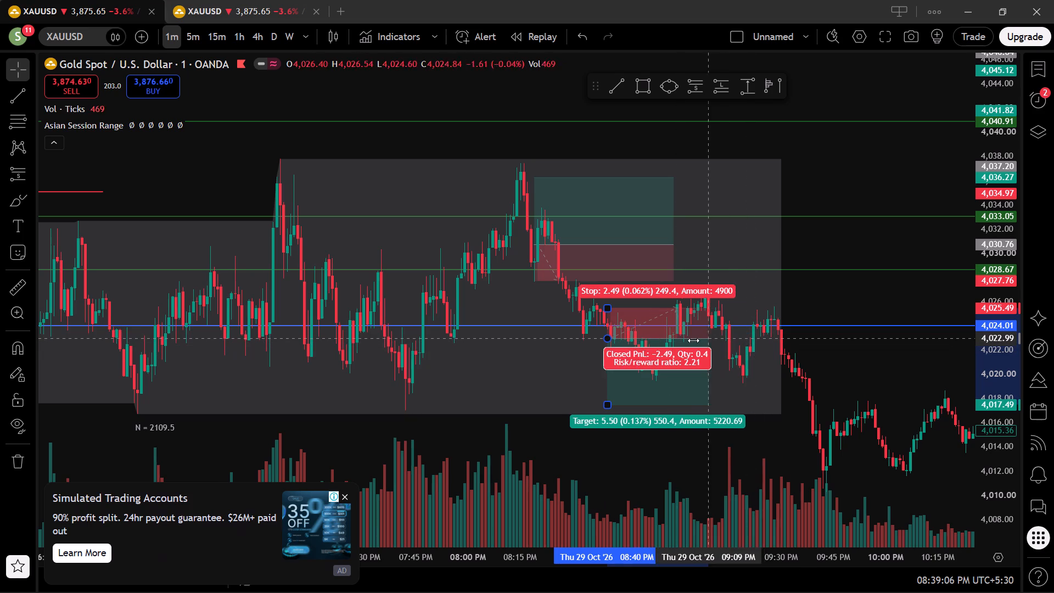
{"action": "left_click_drag", "start_coordinate": [693, 340], "coordinate": [655, 341]}
{"action": "left_click_drag", "start_coordinate": [603, 403], "coordinate": [610, 377]}
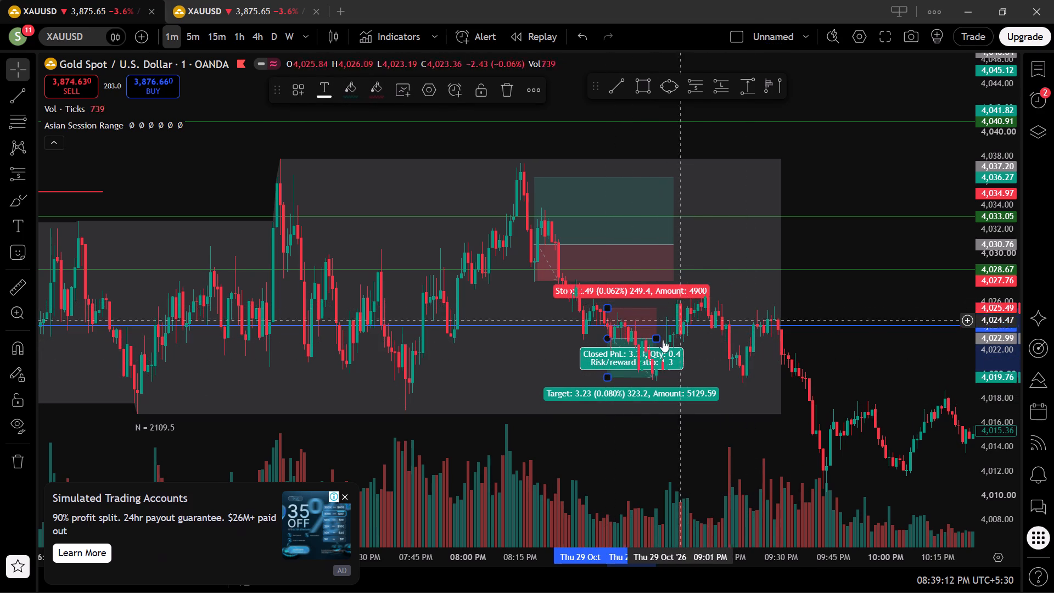
{"action": "left_click_drag", "start_coordinate": [608, 374], "coordinate": [609, 378]}
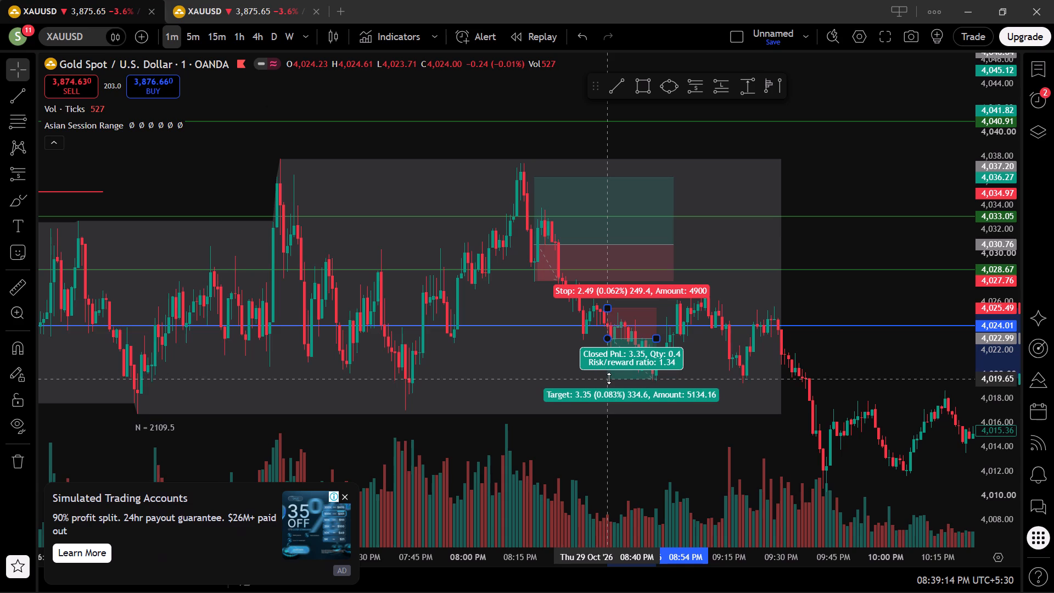
{"action": "left_click_drag", "start_coordinate": [609, 378], "coordinate": [609, 387]}
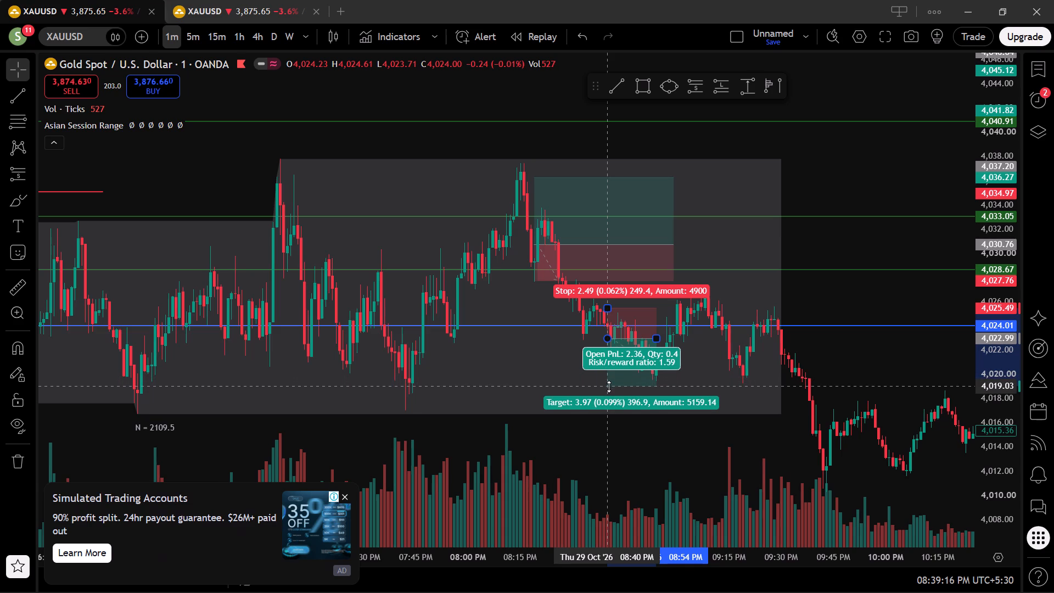
{"action": "left_click_drag", "start_coordinate": [609, 387], "coordinate": [607, 391]}
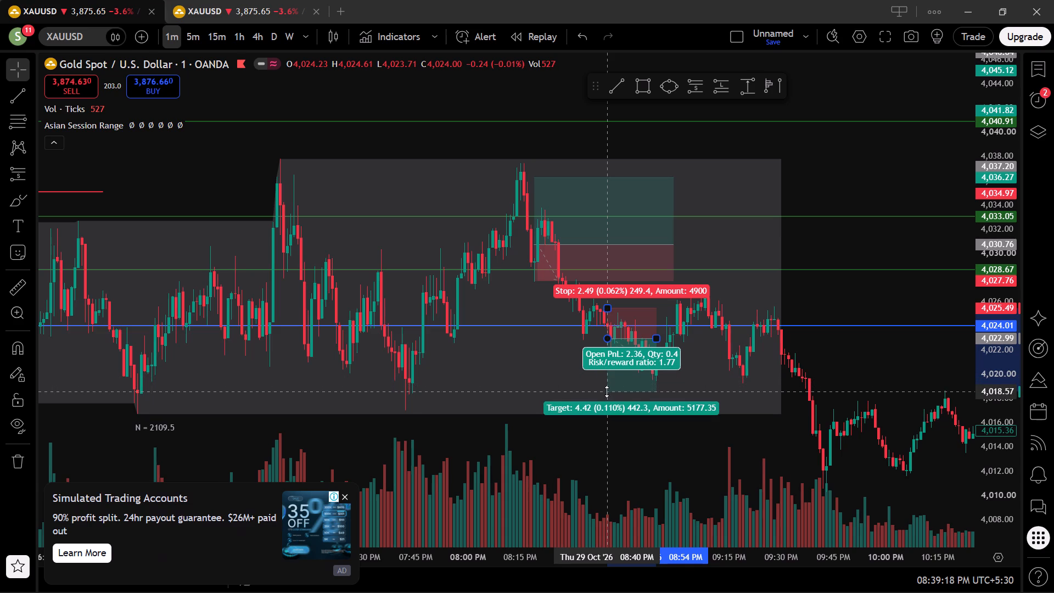
{"action": "left_click_drag", "start_coordinate": [607, 391], "coordinate": [606, 376]}
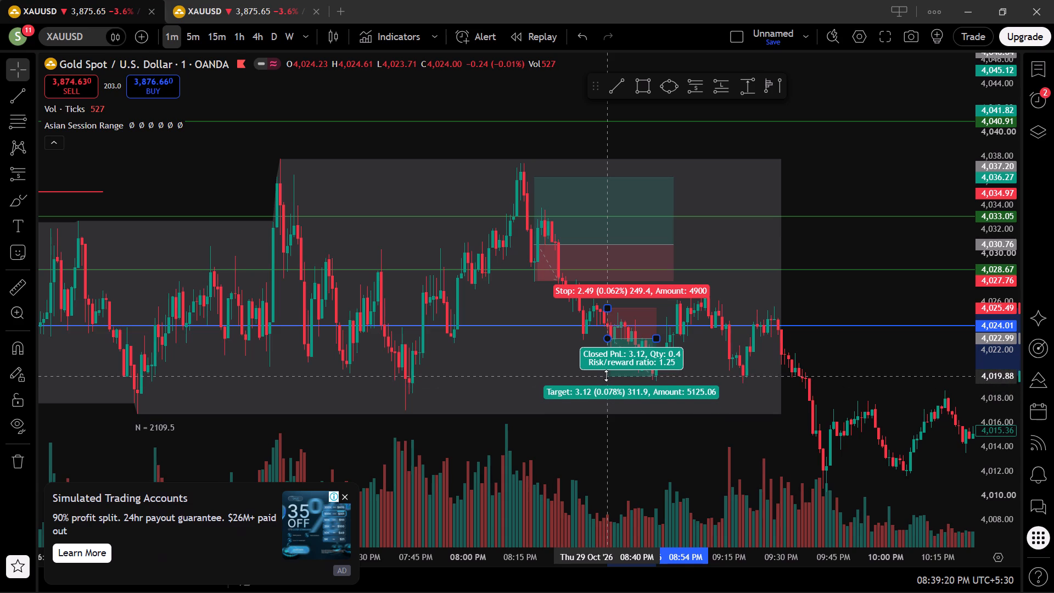
{"action": "left_click_drag", "start_coordinate": [606, 376], "coordinate": [624, 390]}
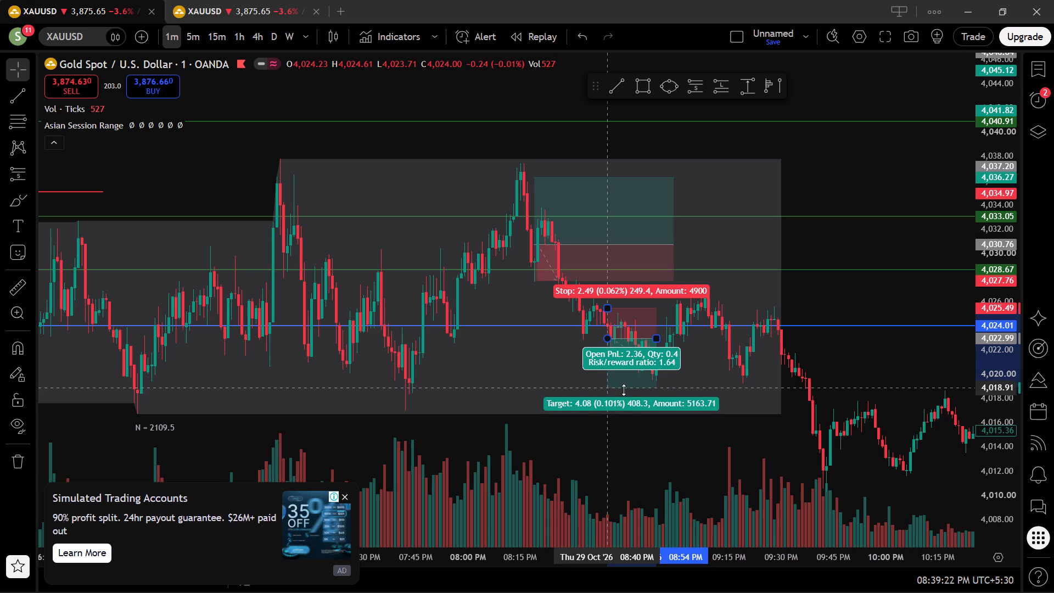
{"action": "left_click_drag", "start_coordinate": [624, 390], "coordinate": [624, 390]}
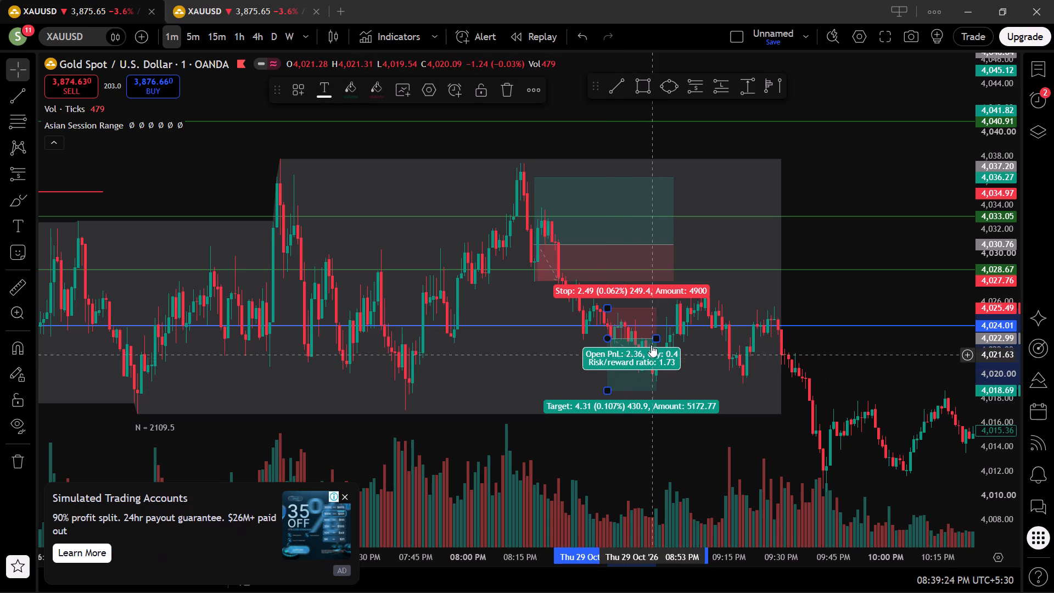
Move the short position to about 9:22 PM on 29 October, with entry about 4,022.99, stop about 4,025.03 and target about 4,018.23.
{"action": "left_click_drag", "start_coordinate": [625, 330], "coordinate": [730, 334]}
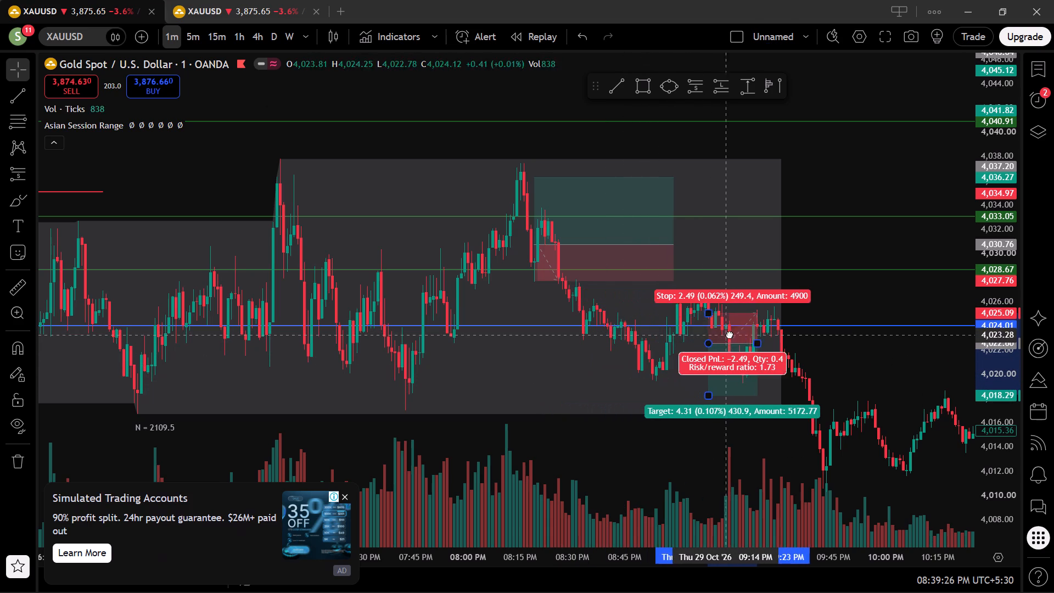
{"action": "left_click_drag", "start_coordinate": [730, 334], "coordinate": [770, 329]}
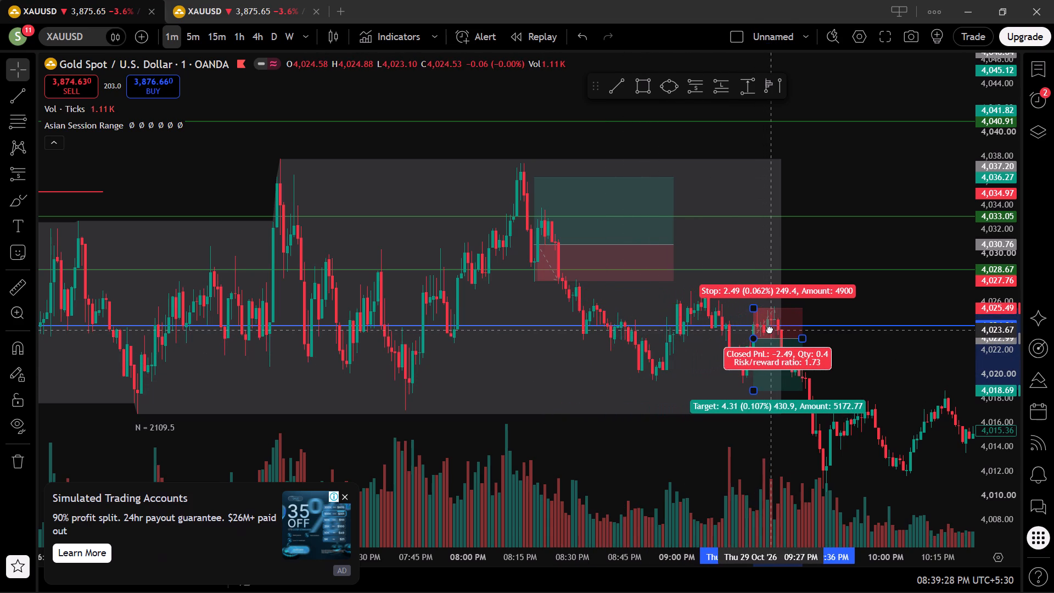
{"action": "left_click_drag", "start_coordinate": [770, 329], "coordinate": [769, 335]}
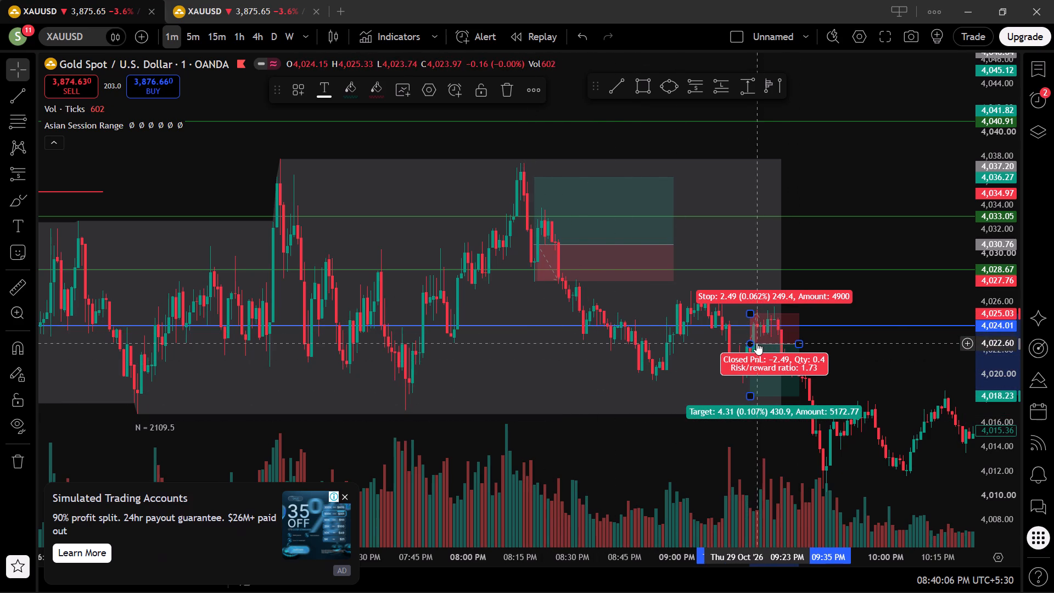
{"action": "left_click_drag", "start_coordinate": [753, 345], "coordinate": [753, 338]}
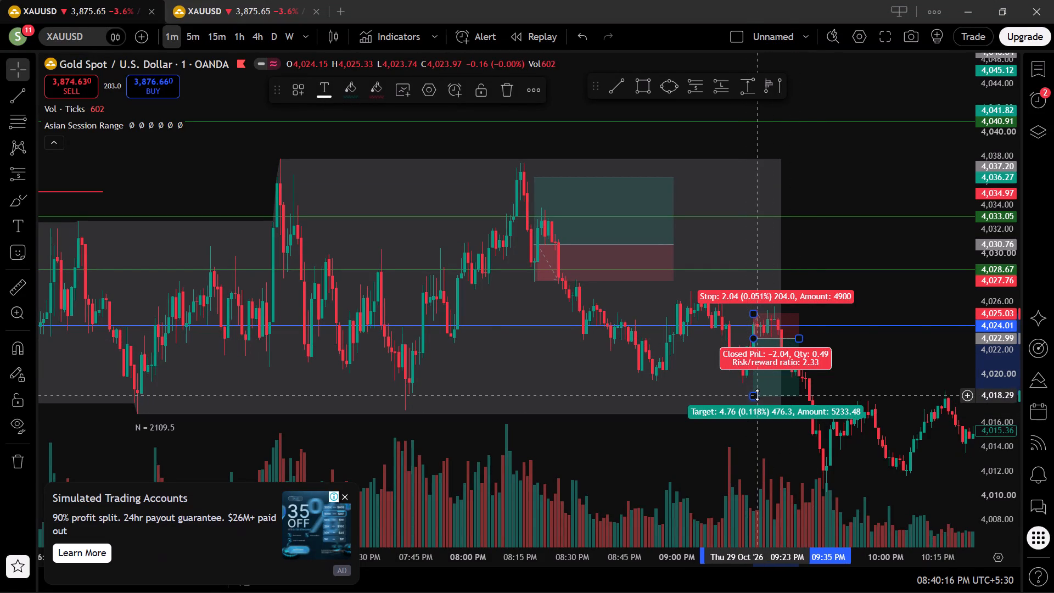
{"action": "left_click", "coordinate": [885, 356]}
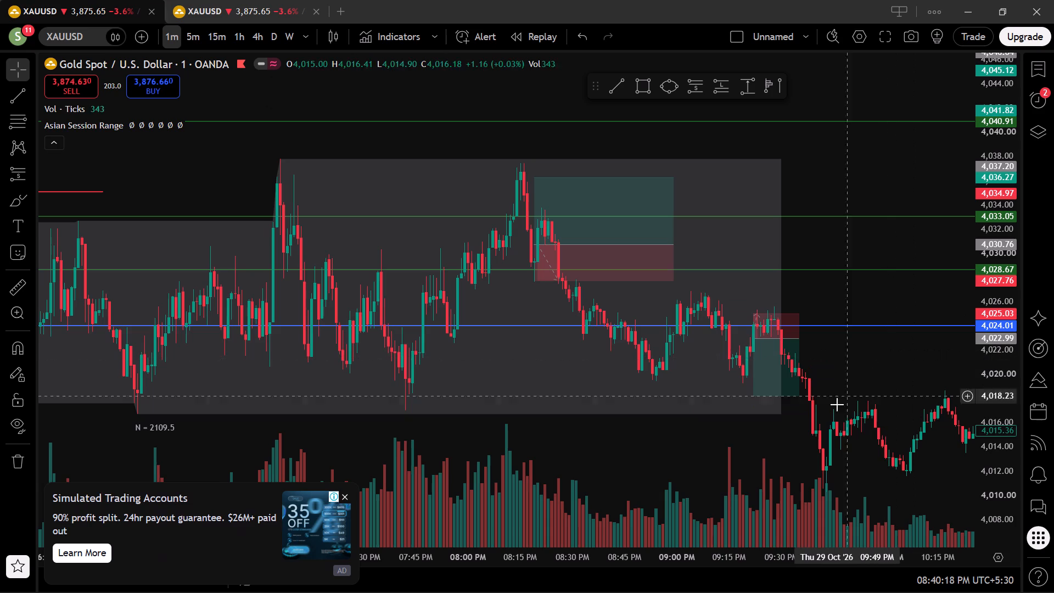
Review the 1-minute XAUUSD price action from the late evening of 29 October through the evening session of 30 October 2026.
{"action": "left_click_drag", "start_coordinate": [863, 386], "coordinate": [798, 265]}
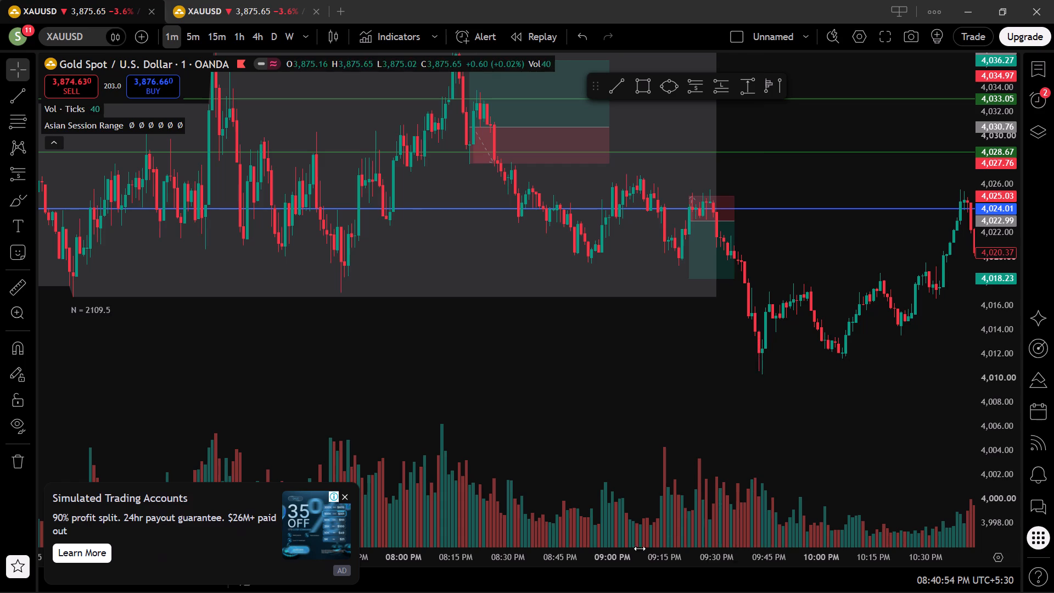
{"action": "scroll", "coordinate": [651, 529], "scroll_direction": "down", "scroll_amount": 3}
{"action": "left_click_drag", "start_coordinate": [876, 431], "coordinate": [115, 428]}
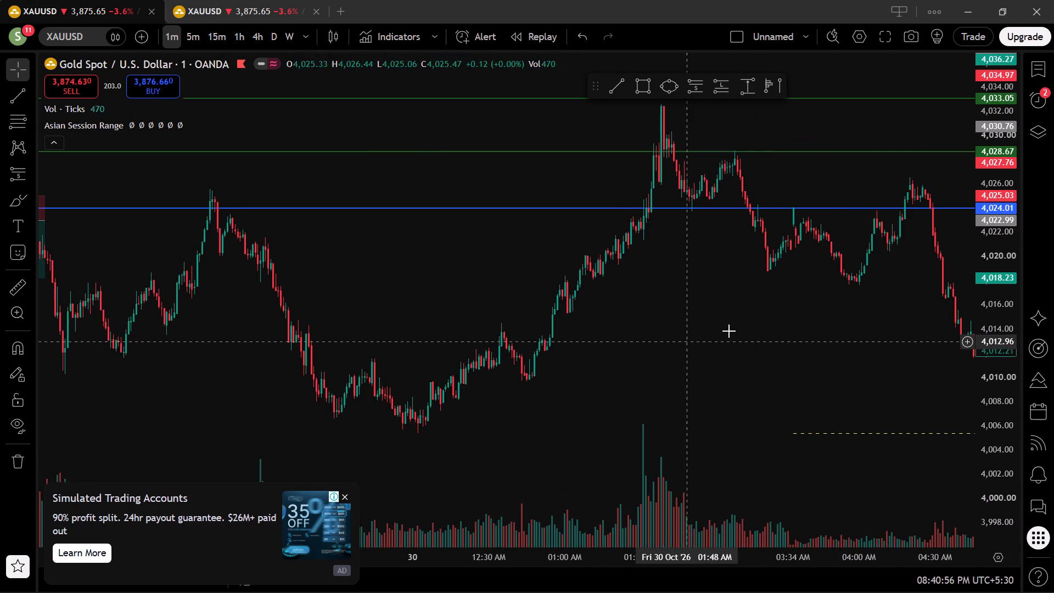
{"action": "left_click_drag", "start_coordinate": [750, 329], "coordinate": [43, 484]}
{"action": "left_click_drag", "start_coordinate": [566, 463], "coordinate": [457, 318]}
{"action": "left_click_drag", "start_coordinate": [728, 394], "coordinate": [350, 244]}
{"action": "left_click_drag", "start_coordinate": [681, 331], "coordinate": [308, 199]}
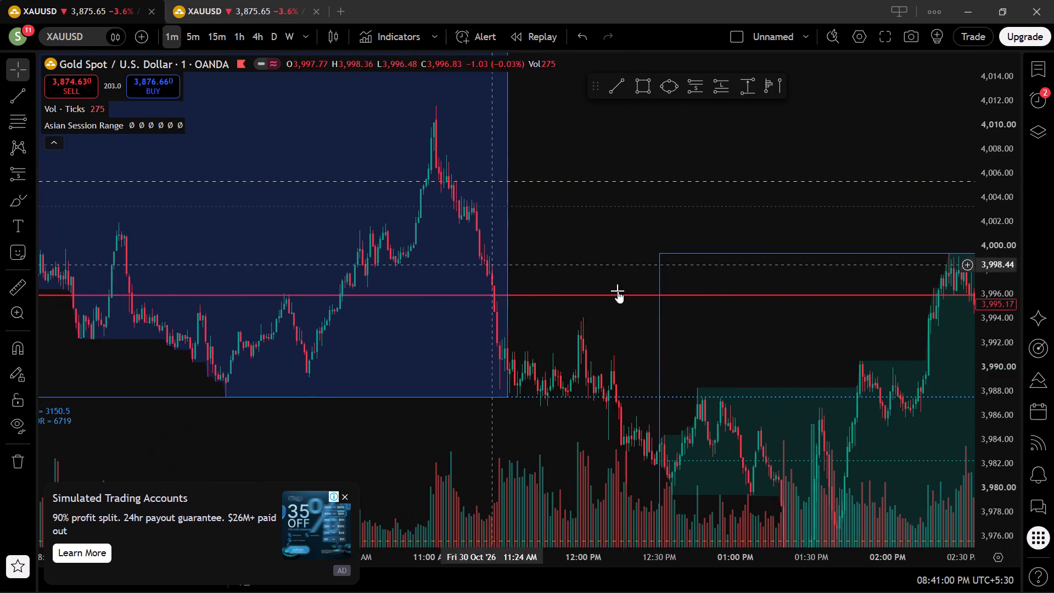
{"action": "left_click_drag", "start_coordinate": [674, 312], "coordinate": [113, 203]}
{"action": "left_click_drag", "start_coordinate": [702, 339], "coordinate": [330, 258]}
{"action": "left_click_drag", "start_coordinate": [654, 304], "coordinate": [484, 166]}
{"action": "left_click_drag", "start_coordinate": [626, 404], "coordinate": [611, 379]}
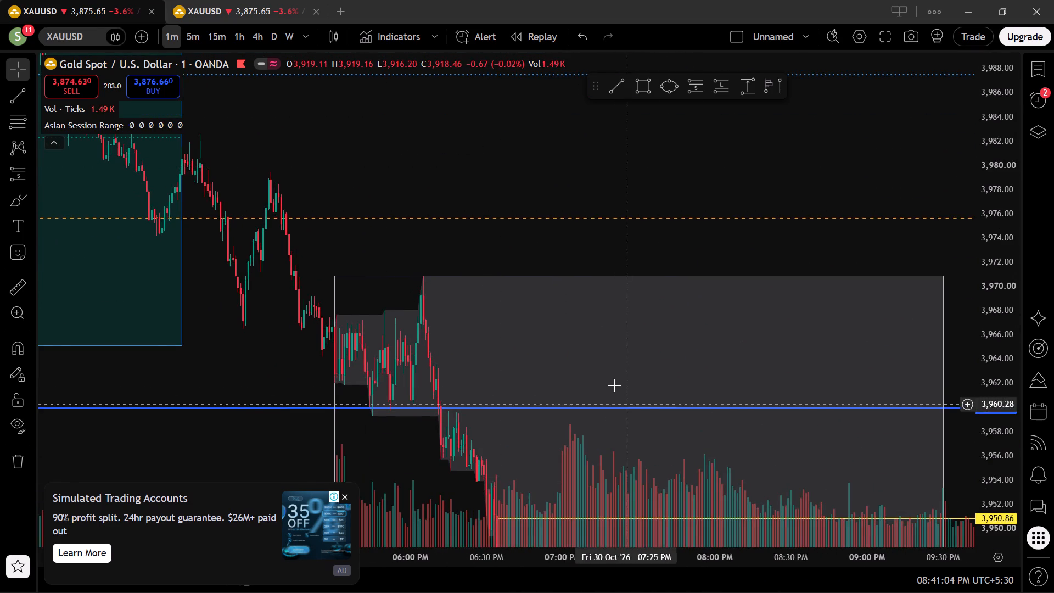
{"action": "left_click_drag", "start_coordinate": [611, 379], "coordinate": [564, 198]}
{"action": "left_click_drag", "start_coordinate": [571, 276], "coordinate": [754, 146]}
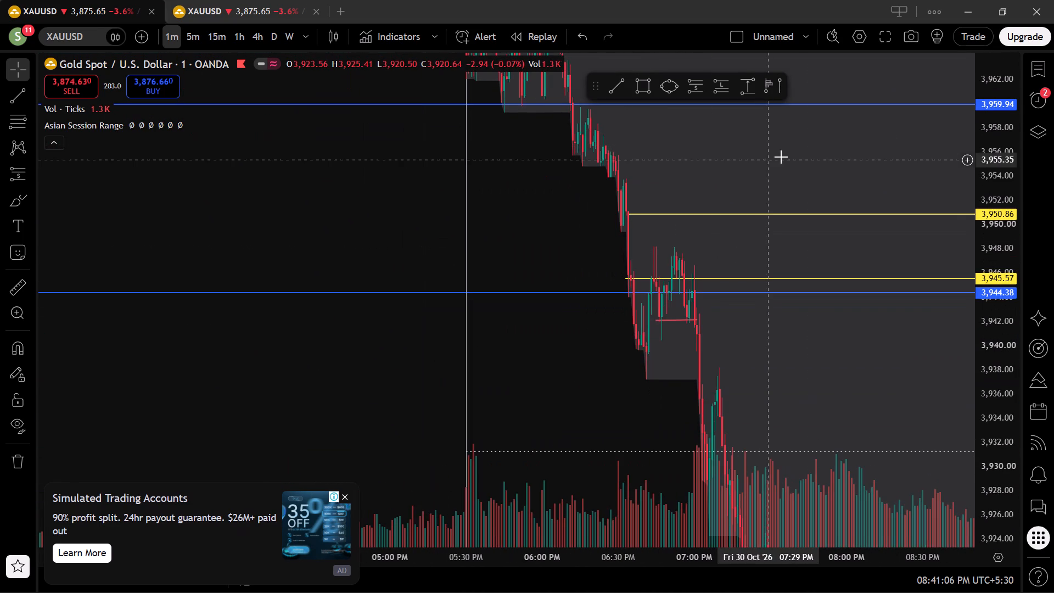
{"action": "scroll", "coordinate": [1008, 160], "scroll_direction": "down", "scroll_amount": 15}
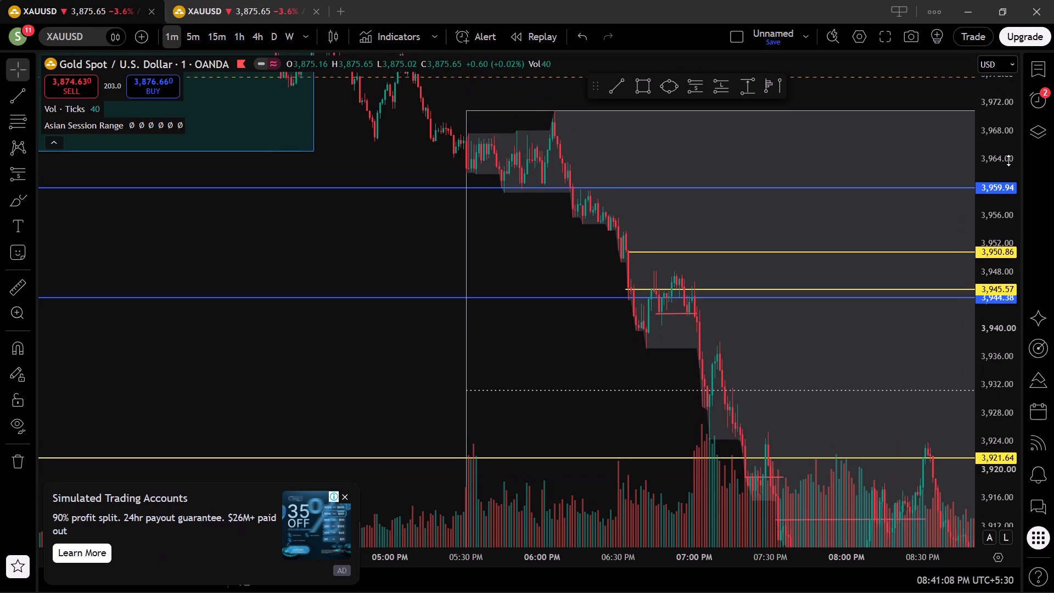
{"action": "scroll", "coordinate": [1008, 160], "scroll_direction": "down", "scroll_amount": 3}
{"action": "left_click_drag", "start_coordinate": [458, 371], "coordinate": [315, 268]}
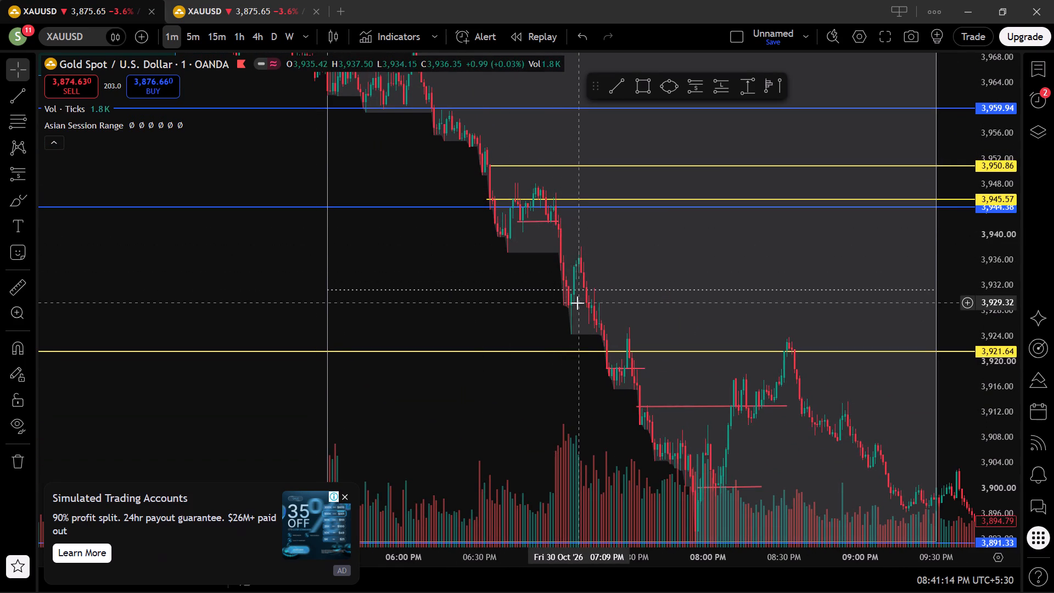
Examine the 1-minute XAUUSD sell-off and rebound between about 5:30 and 10:30 PM on 30 October.
{"action": "left_click_drag", "start_coordinate": [658, 226], "coordinate": [687, 278]}
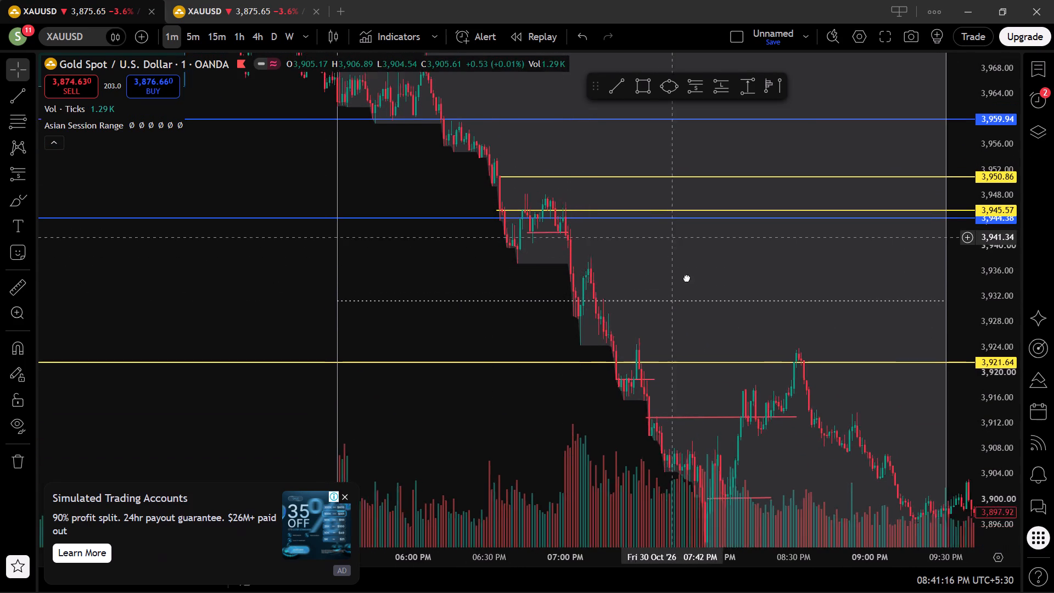
{"action": "left_click_drag", "start_coordinate": [687, 278], "coordinate": [719, 340]}
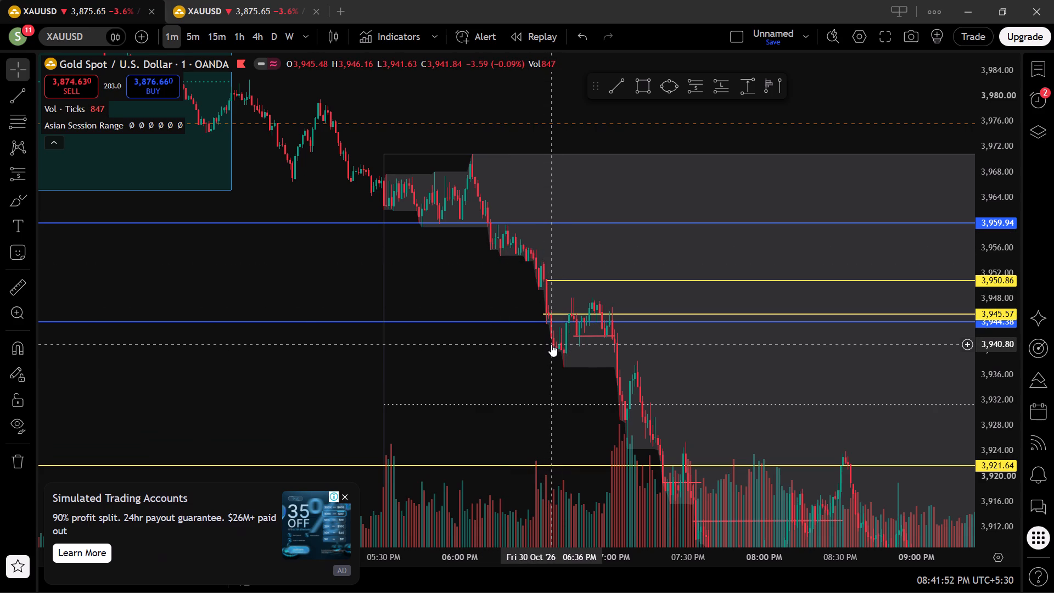
{"action": "left_click_drag", "start_coordinate": [700, 370], "coordinate": [674, 325]}
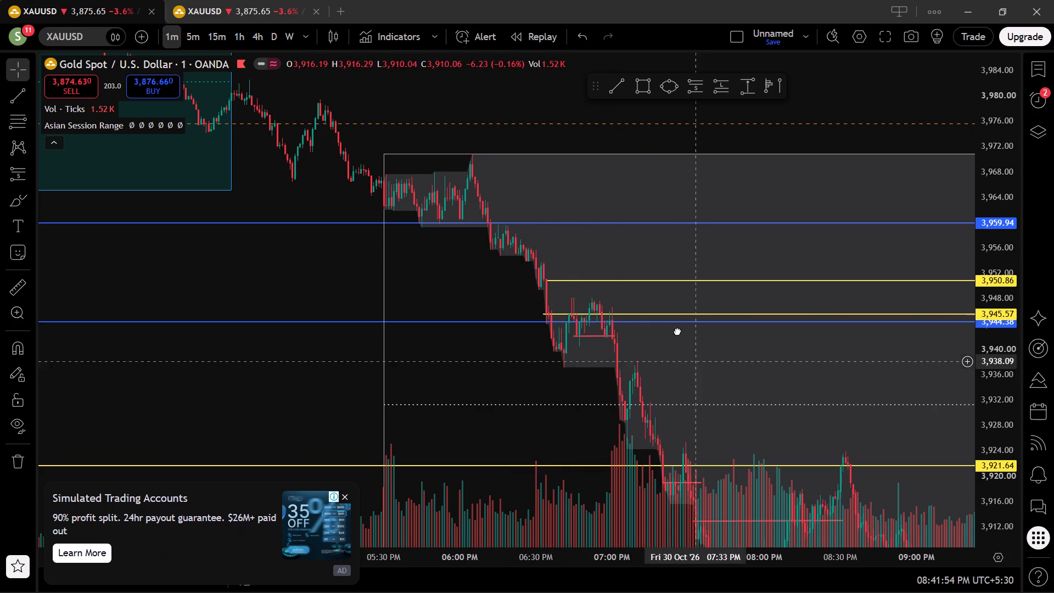
{"action": "left_click_drag", "start_coordinate": [674, 325], "coordinate": [676, 173]}
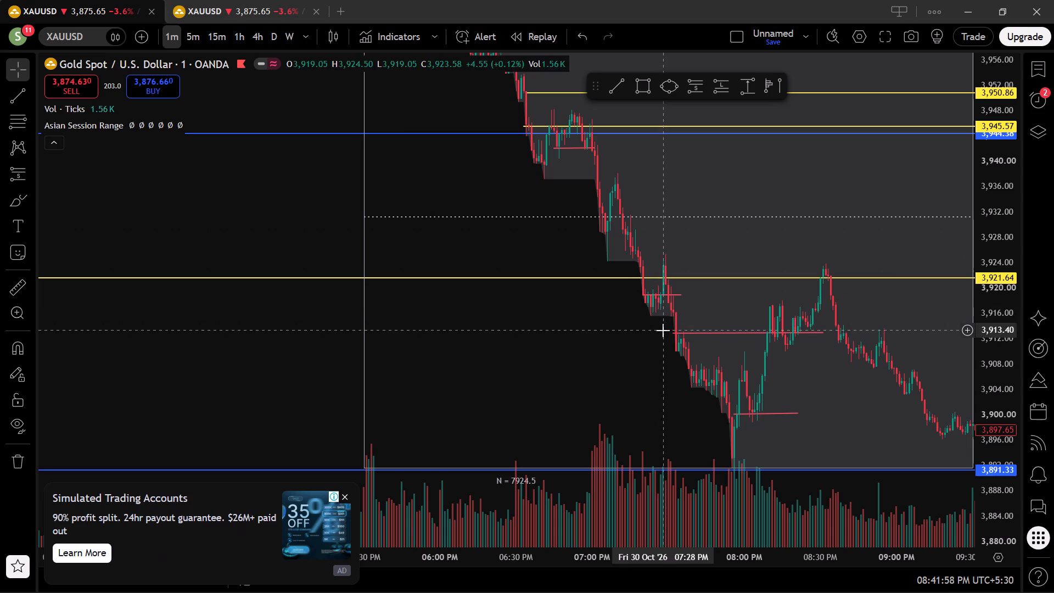
{"action": "left_click_drag", "start_coordinate": [642, 381], "coordinate": [489, 250]}
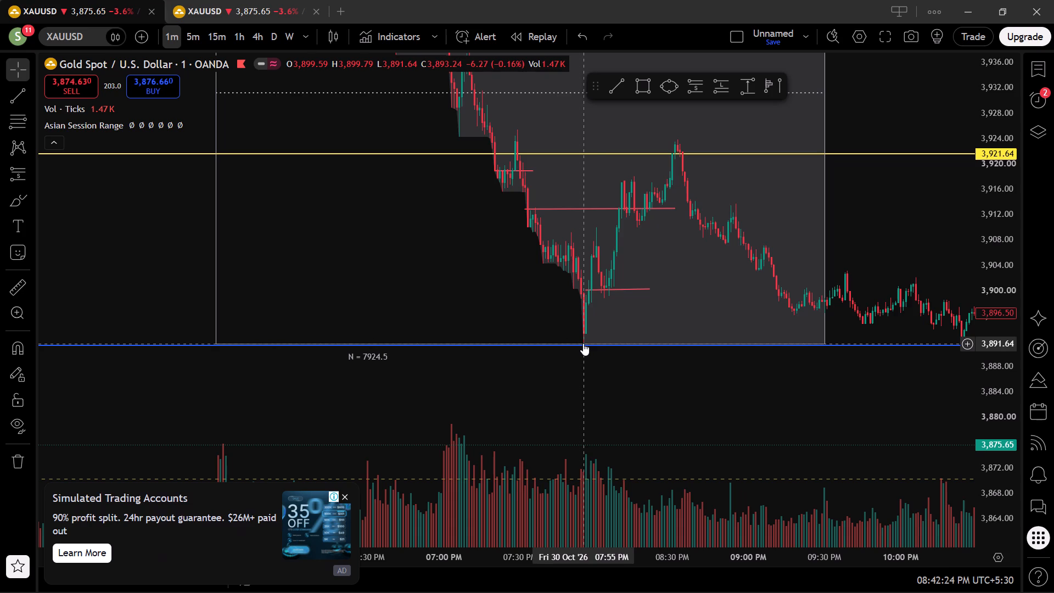
{"action": "left_click_drag", "start_coordinate": [884, 229], "coordinate": [498, 208]}
{"action": "scroll", "coordinate": [818, 228], "scroll_direction": "down", "scroll_amount": 4}
{"action": "left_click_drag", "start_coordinate": [834, 225], "coordinate": [958, 437]}
{"action": "left_click_drag", "start_coordinate": [832, 262], "coordinate": [871, 409]}
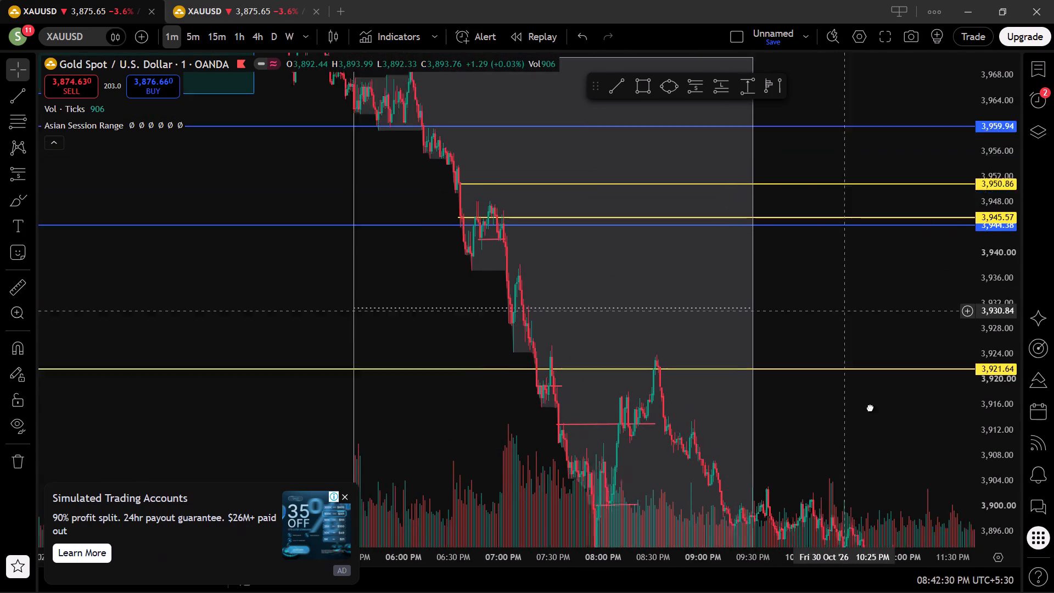
{"action": "left_click_drag", "start_coordinate": [871, 409], "coordinate": [884, 431]}
{"action": "left_click_drag", "start_coordinate": [595, 223], "coordinate": [677, 166]}
{"action": "left_click_drag", "start_coordinate": [575, 349], "coordinate": [444, 269]}
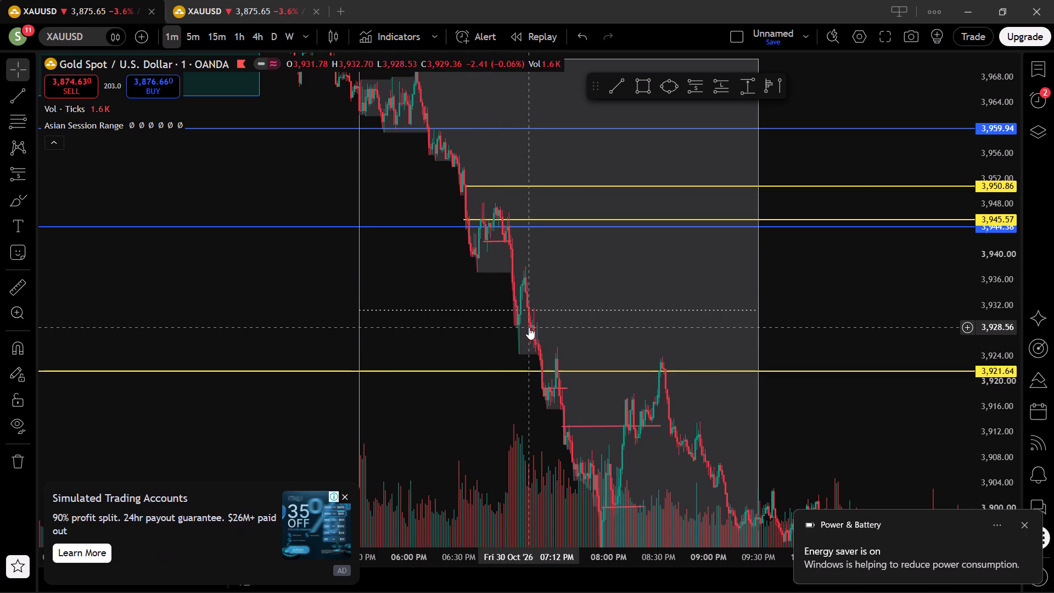
Draw a short position at about 7:14 PM on 30 October, with entry about 3,927.70, stop about 3,933.22 and target about 3,923.91.
{"action": "left_click", "coordinate": [688, 89]}
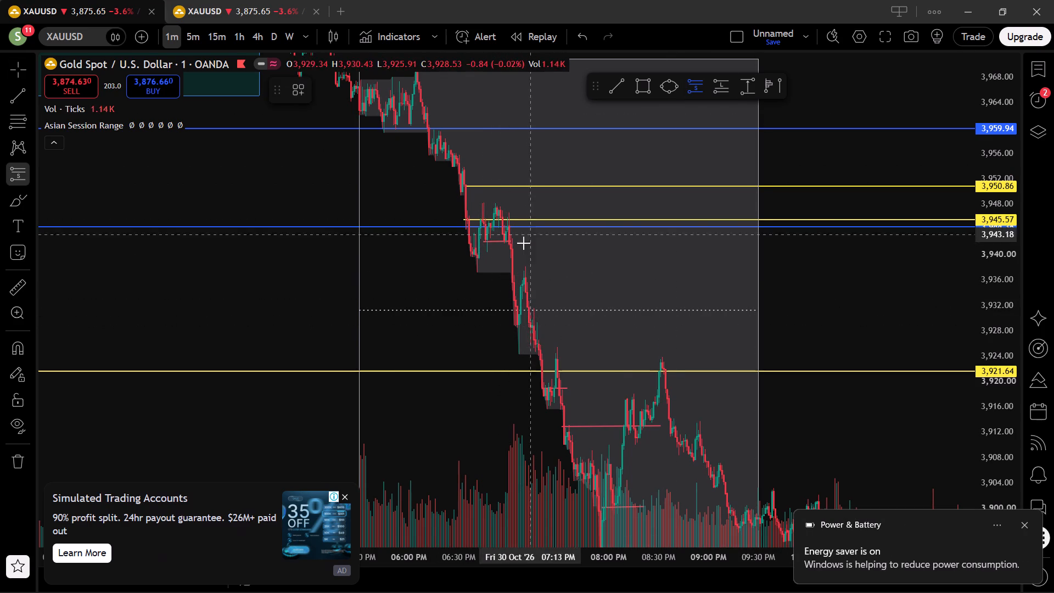
{"action": "left_click", "coordinate": [533, 332]}
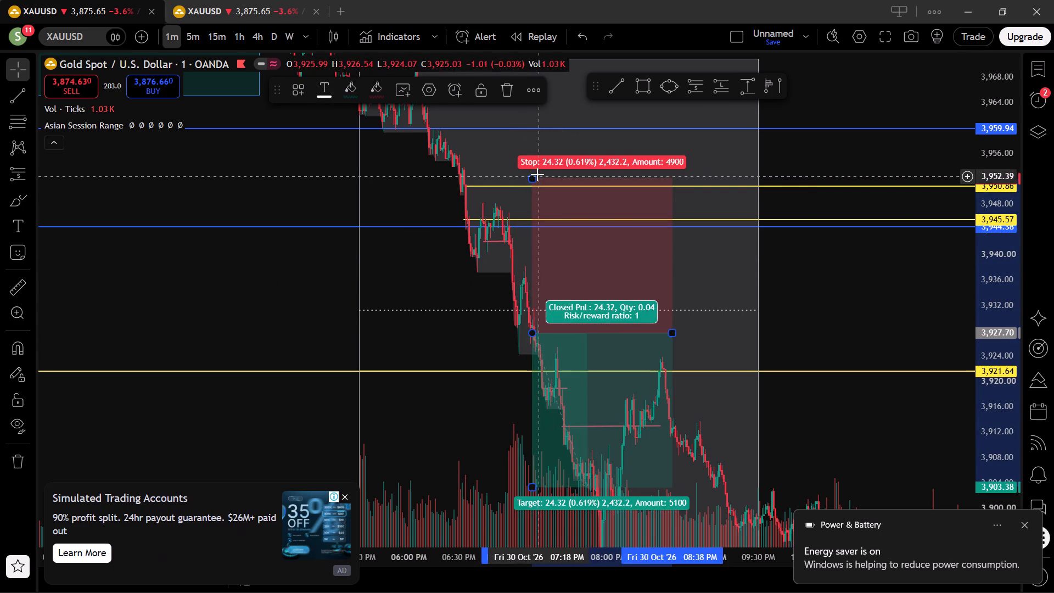
{"action": "left_click_drag", "start_coordinate": [530, 175], "coordinate": [495, 304]}
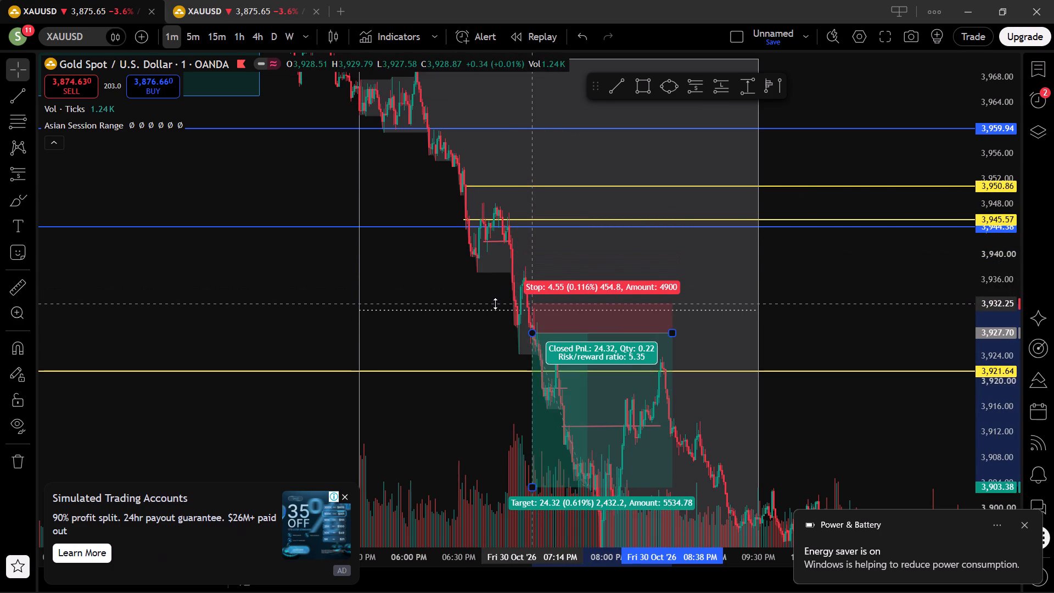
{"action": "left_click_drag", "start_coordinate": [495, 304], "coordinate": [511, 303]}
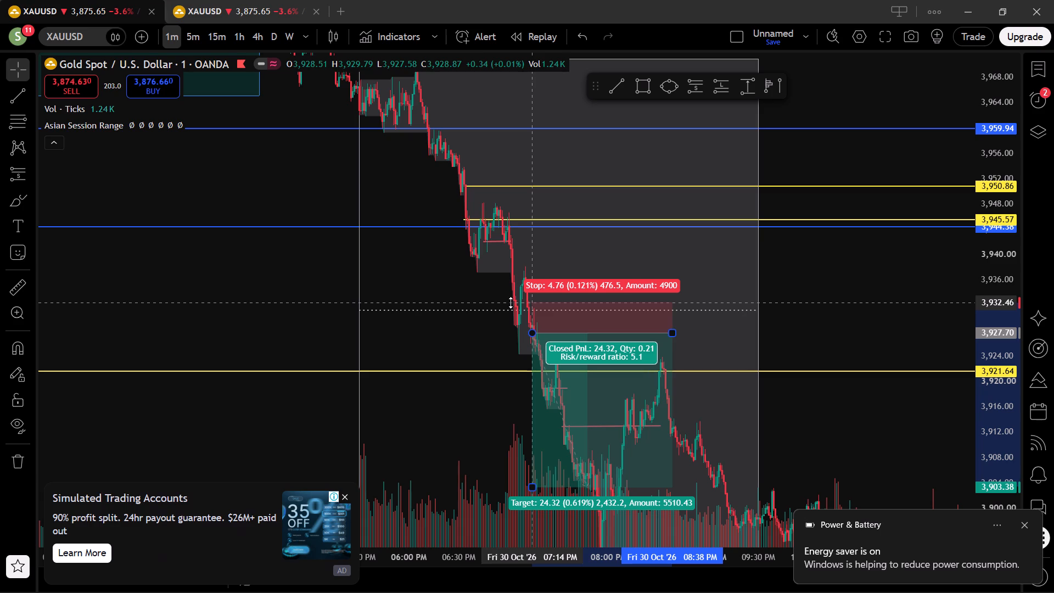
{"action": "left_click_drag", "start_coordinate": [511, 303], "coordinate": [512, 298]}
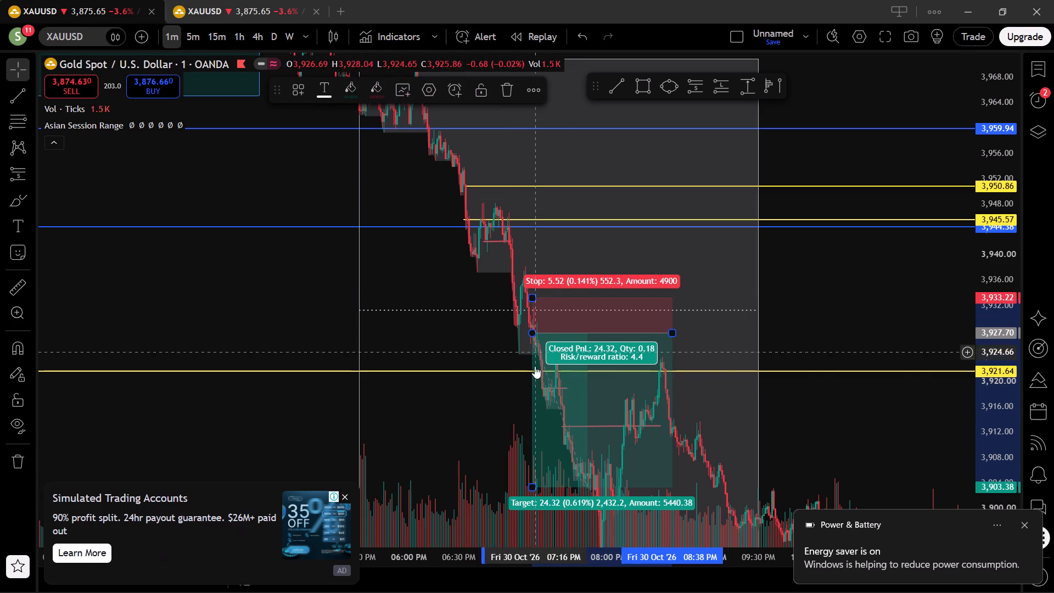
{"action": "left_click", "coordinate": [531, 483]}
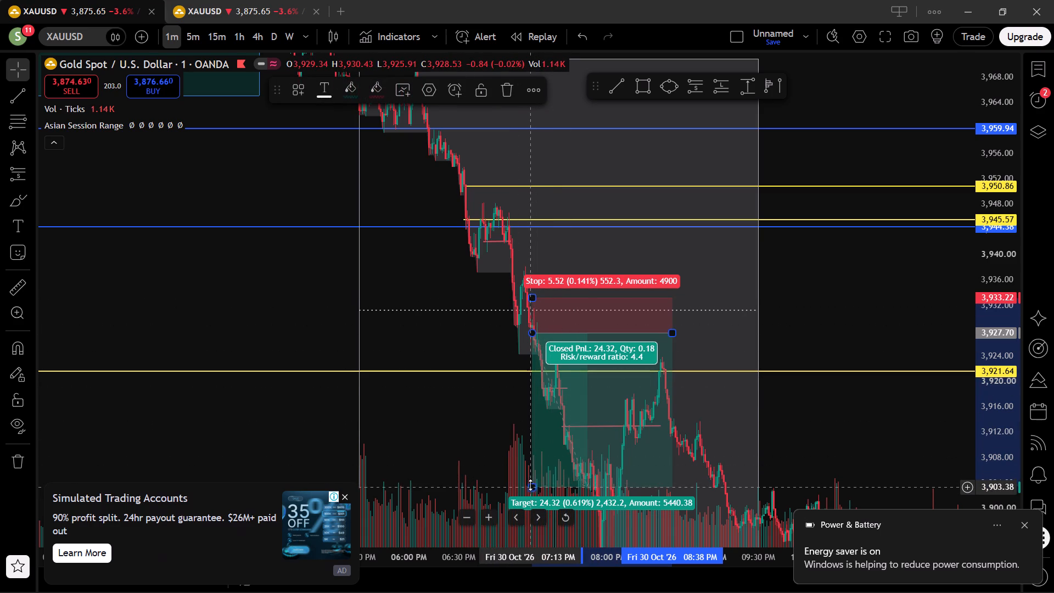
{"action": "left_click_drag", "start_coordinate": [817, 462], "coordinate": [918, 348]}
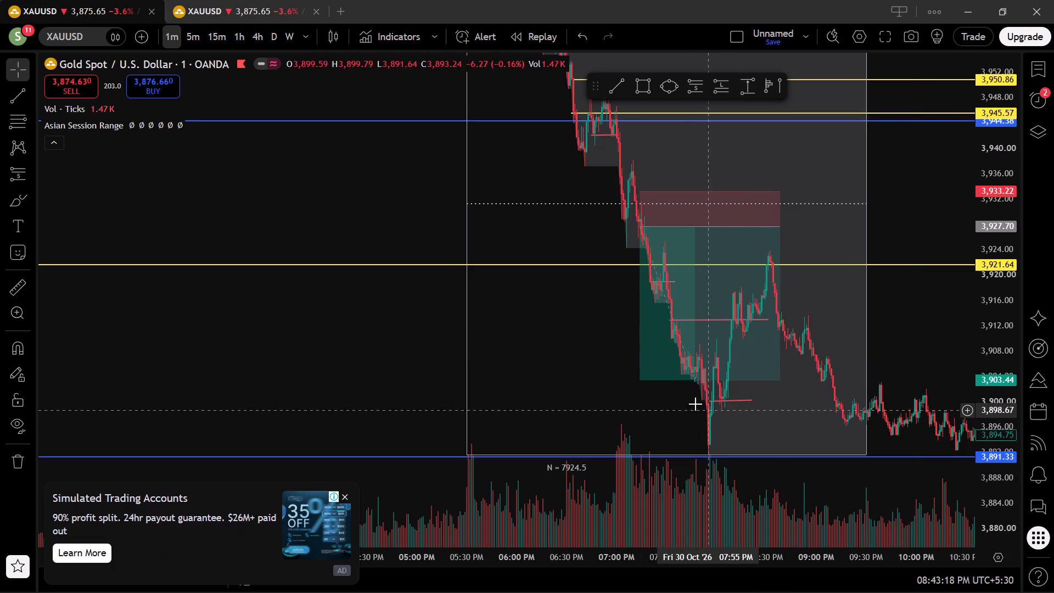
{"action": "left_click_drag", "start_coordinate": [638, 379], "coordinate": [646, 321]}
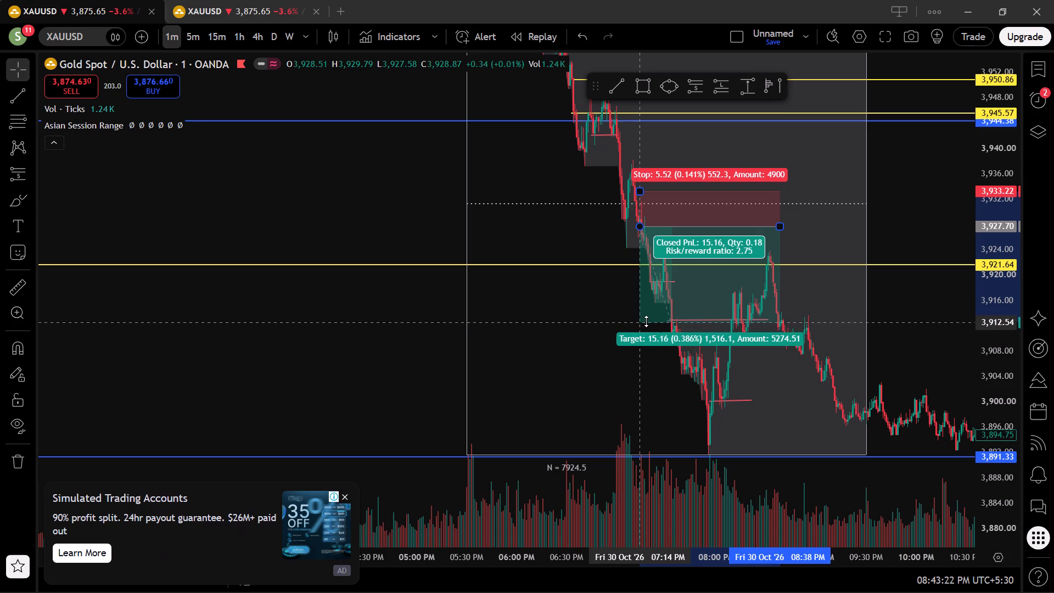
{"action": "left_click_drag", "start_coordinate": [646, 321], "coordinate": [648, 317]}
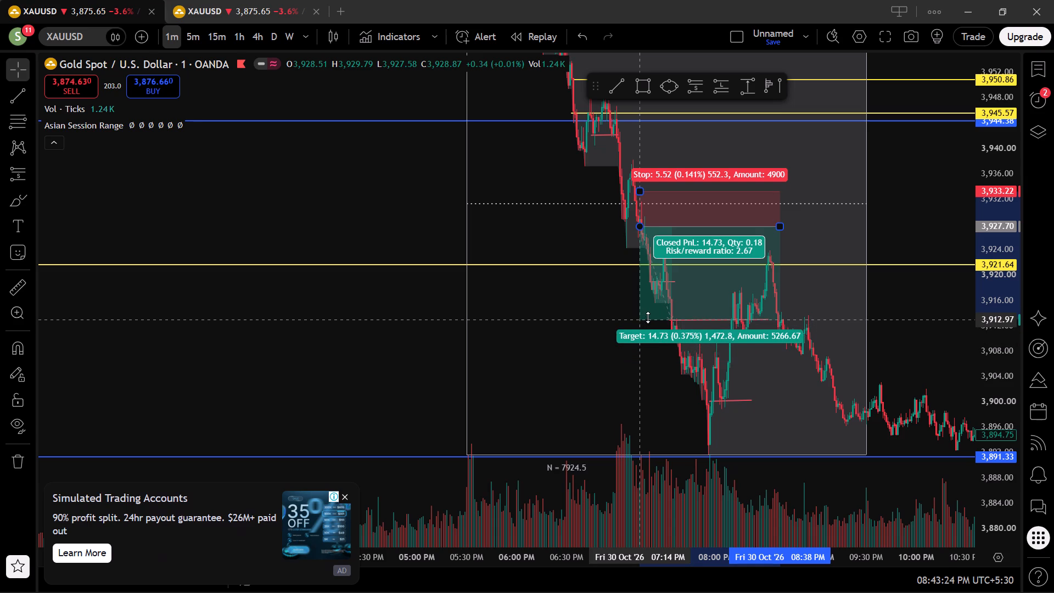
{"action": "left_click_drag", "start_coordinate": [648, 317], "coordinate": [648, 260]}
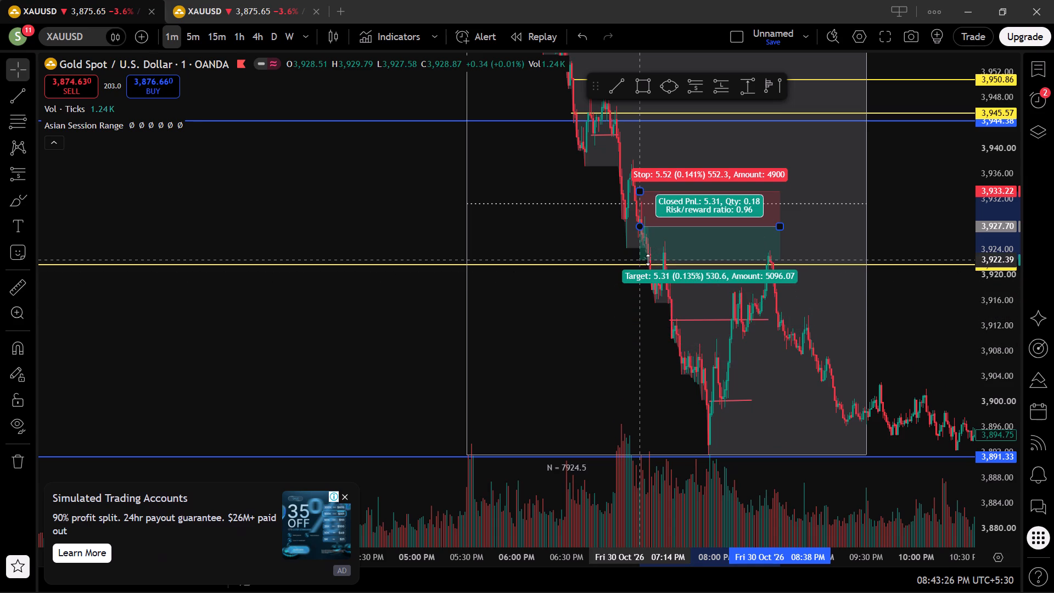
{"action": "left_click_drag", "start_coordinate": [648, 260], "coordinate": [648, 248]}
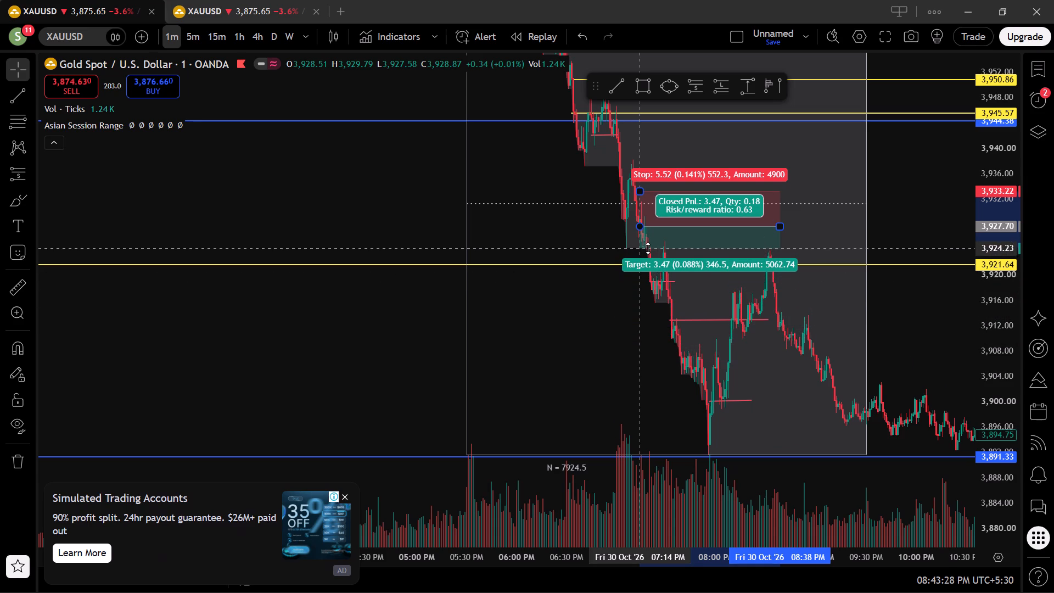
{"action": "left_click_drag", "start_coordinate": [648, 248], "coordinate": [648, 250]}
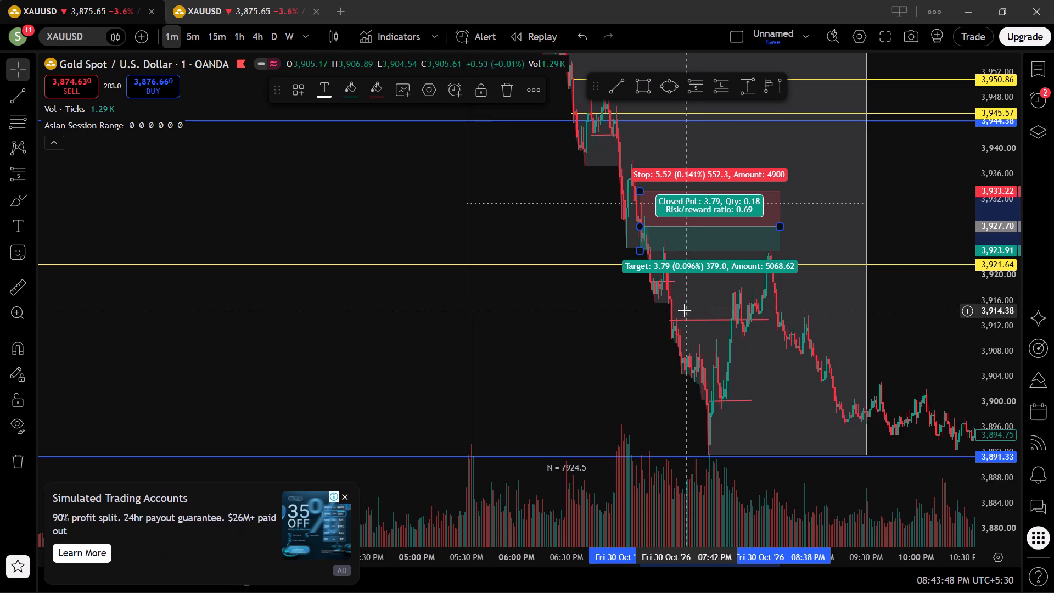
Draw a short position at about 7:33 PM on 30 October, with entry about 3,914.05, stop about 3,920.88 and target about 3,905.82.
{"action": "left_click", "coordinate": [694, 89]}
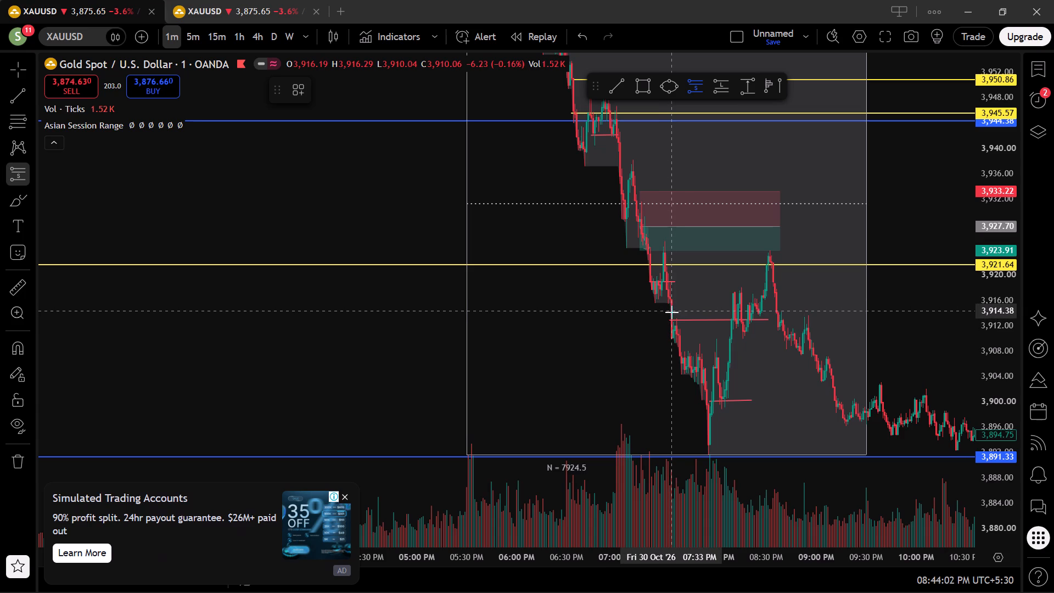
{"action": "left_click", "coordinate": [672, 312]}
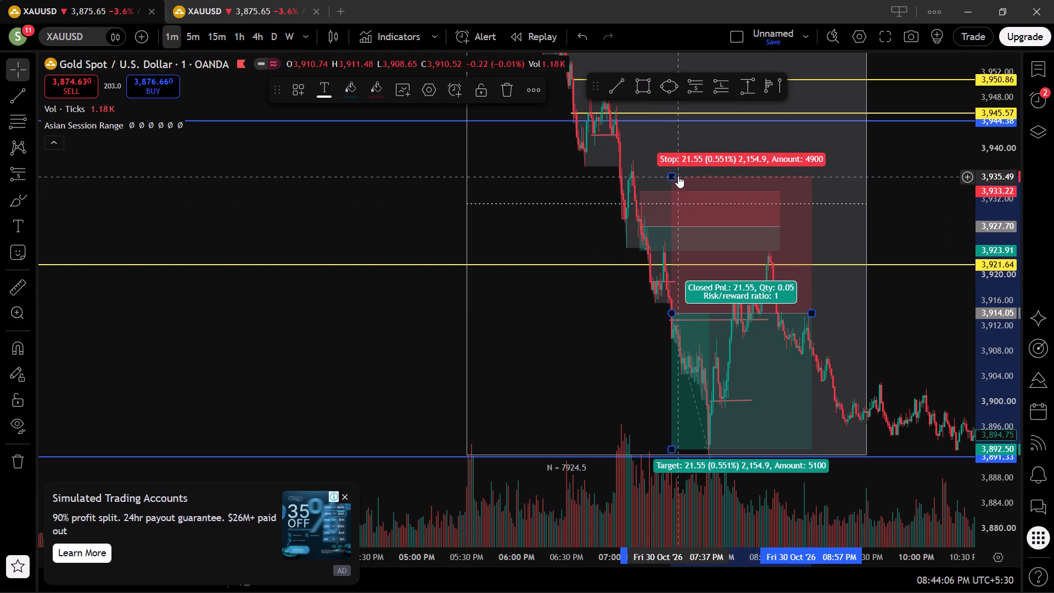
{"action": "left_click_drag", "start_coordinate": [675, 175], "coordinate": [679, 232]}
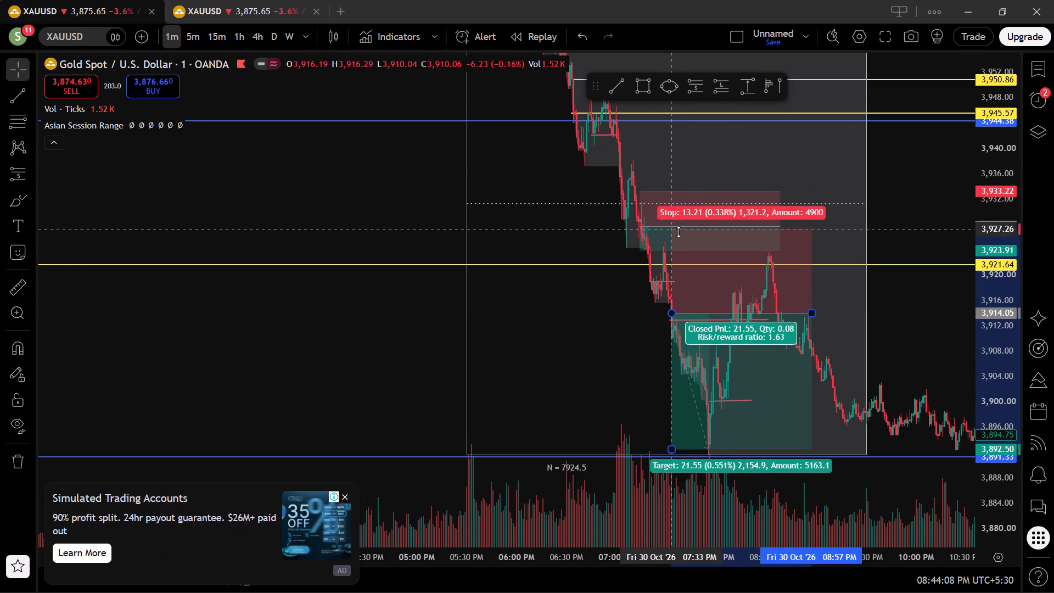
{"action": "left_click_drag", "start_coordinate": [679, 232], "coordinate": [695, 273]}
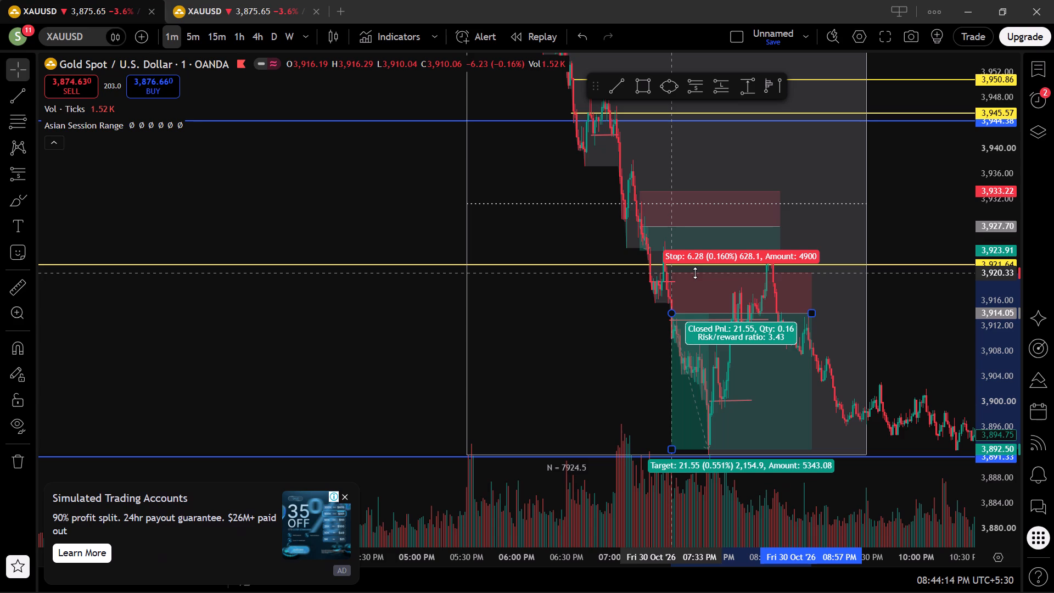
{"action": "left_click_drag", "start_coordinate": [695, 273], "coordinate": [694, 265]}
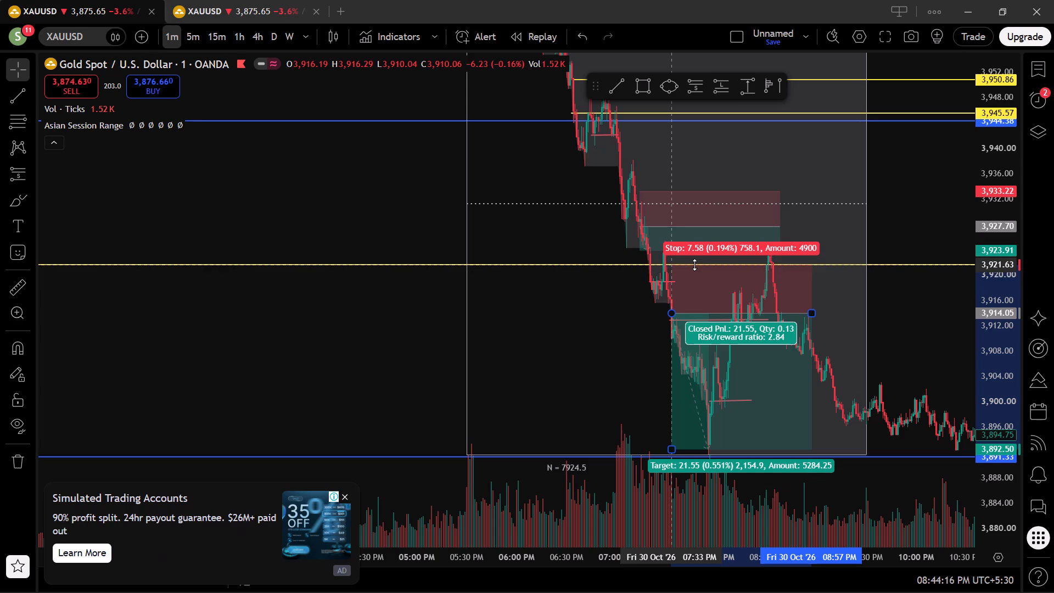
{"action": "left_click_drag", "start_coordinate": [694, 265], "coordinate": [694, 269]}
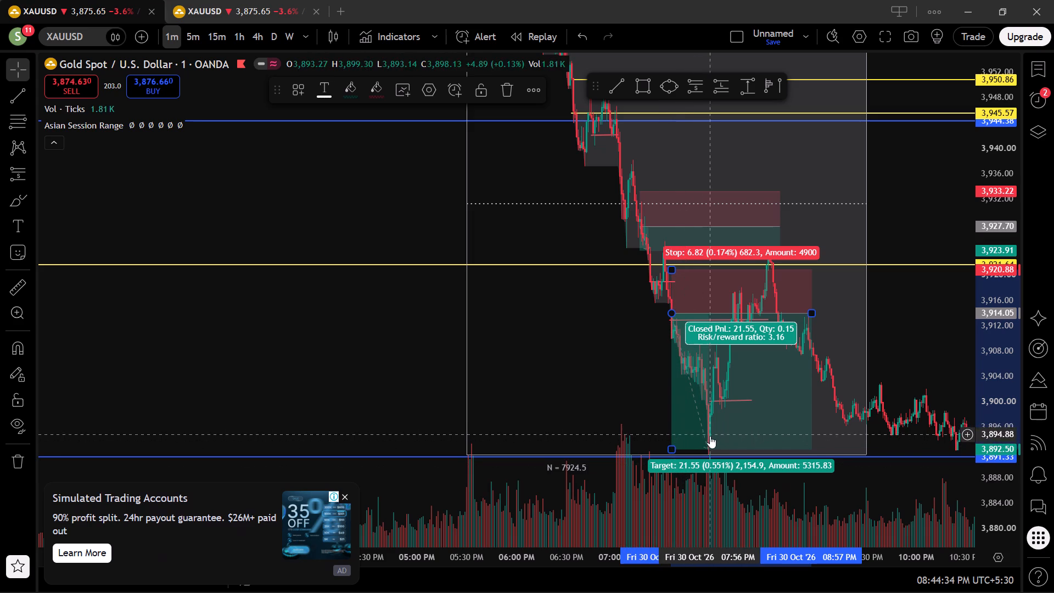
{"action": "left_click_drag", "start_coordinate": [673, 450], "coordinate": [666, 400]}
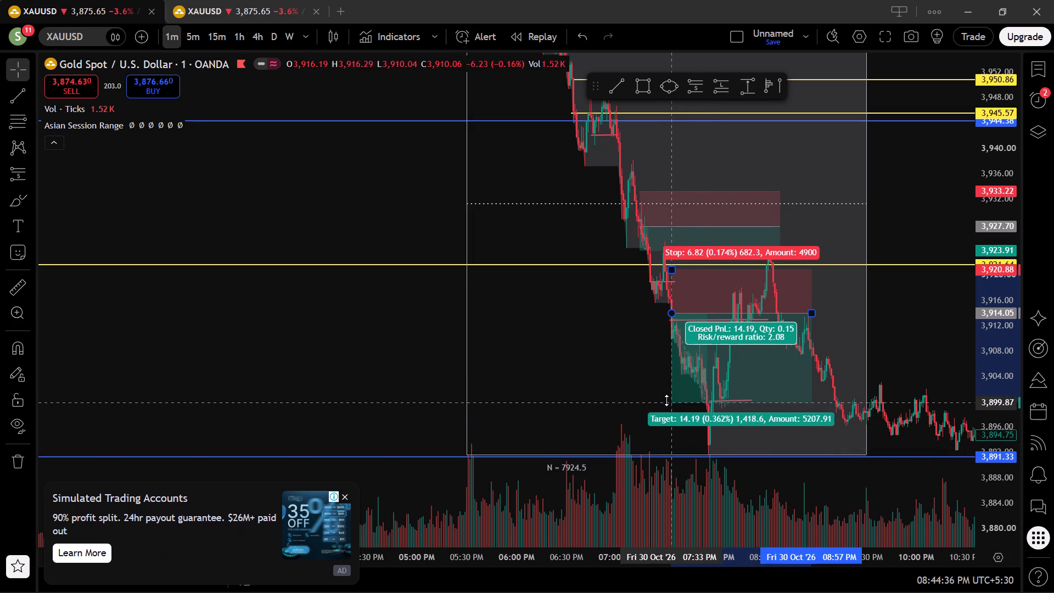
{"action": "left_click_drag", "start_coordinate": [666, 400], "coordinate": [669, 389]}
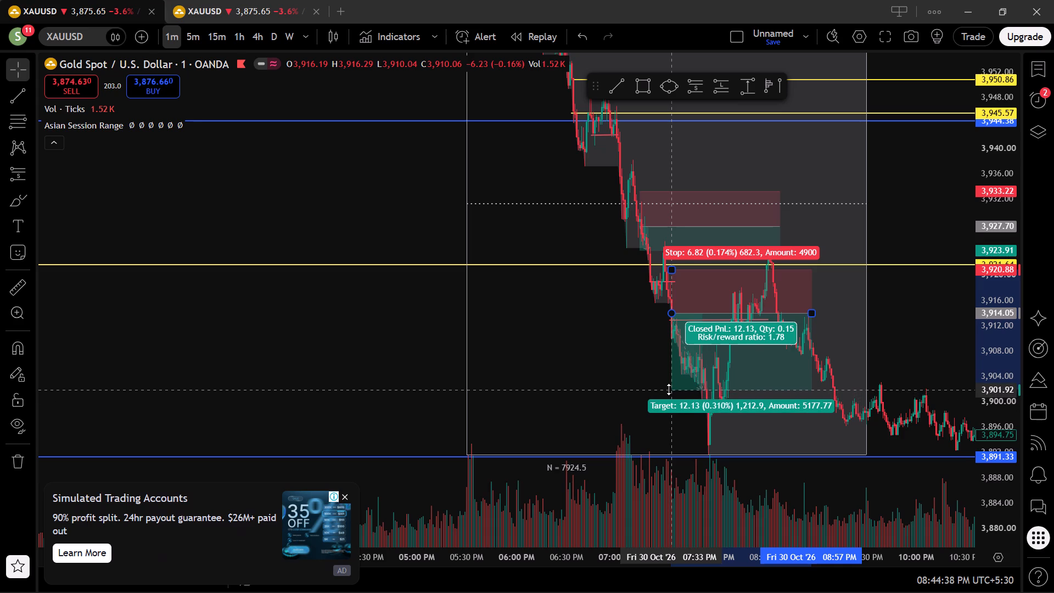
{"action": "left_click_drag", "start_coordinate": [669, 389], "coordinate": [669, 382]}
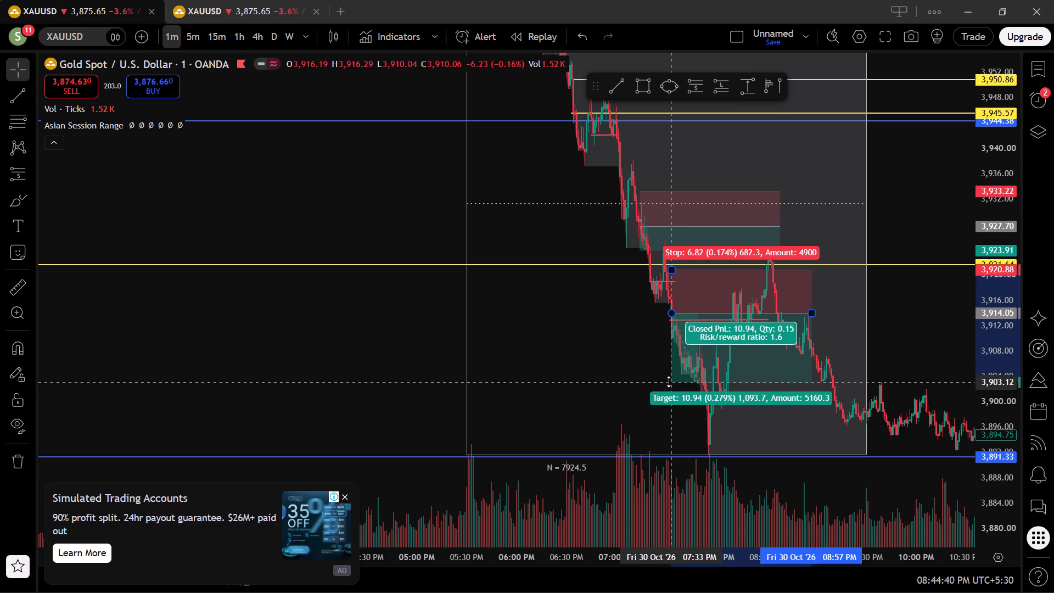
{"action": "left_click_drag", "start_coordinate": [669, 382], "coordinate": [669, 380]}
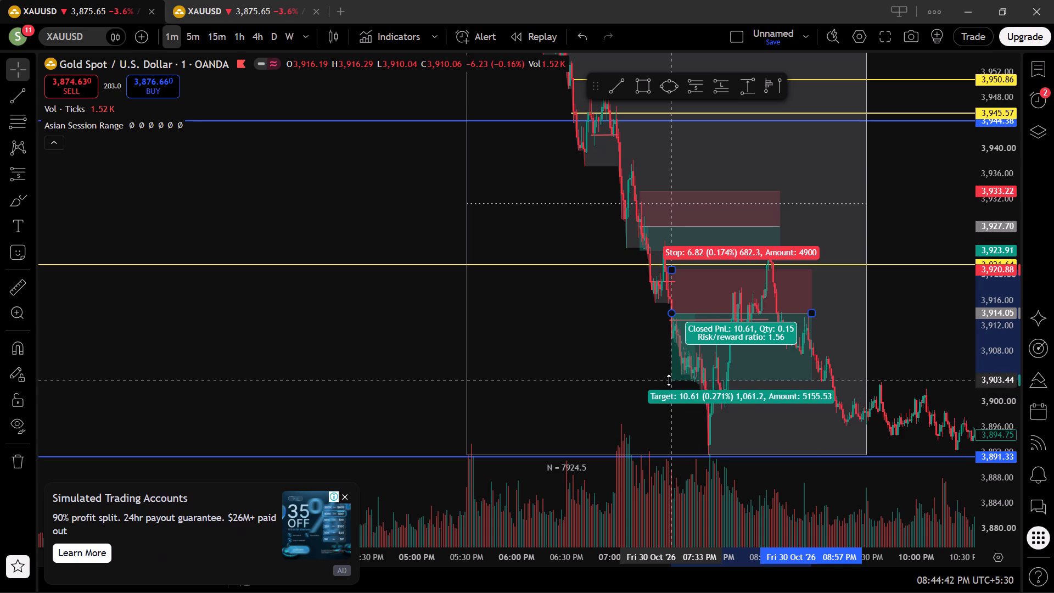
{"action": "left_click_drag", "start_coordinate": [669, 380], "coordinate": [670, 377]}
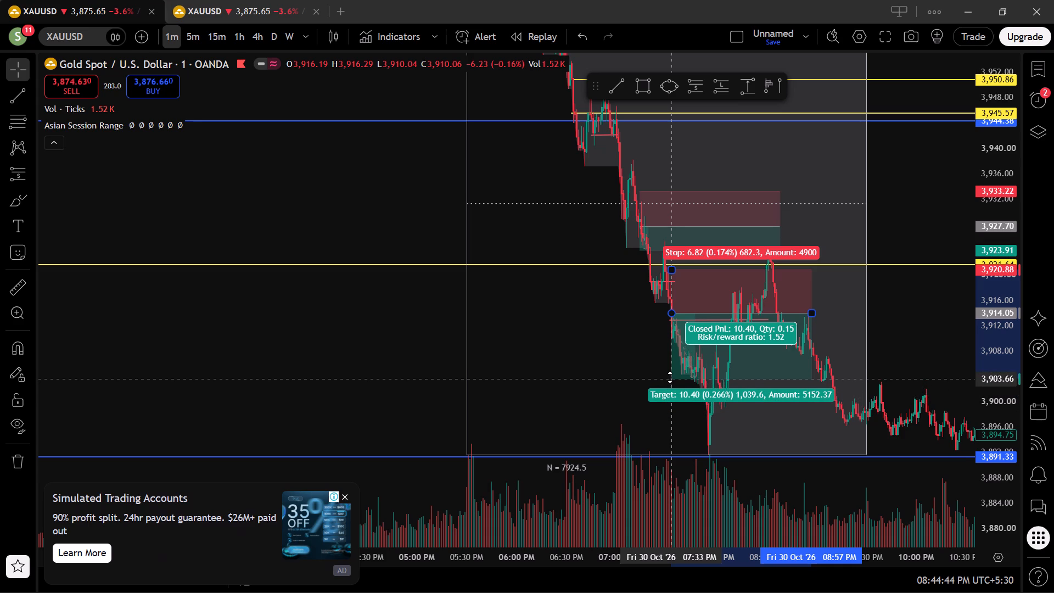
{"action": "left_click_drag", "start_coordinate": [670, 377], "coordinate": [671, 365]}
{"action": "left_click", "coordinate": [619, 378]}
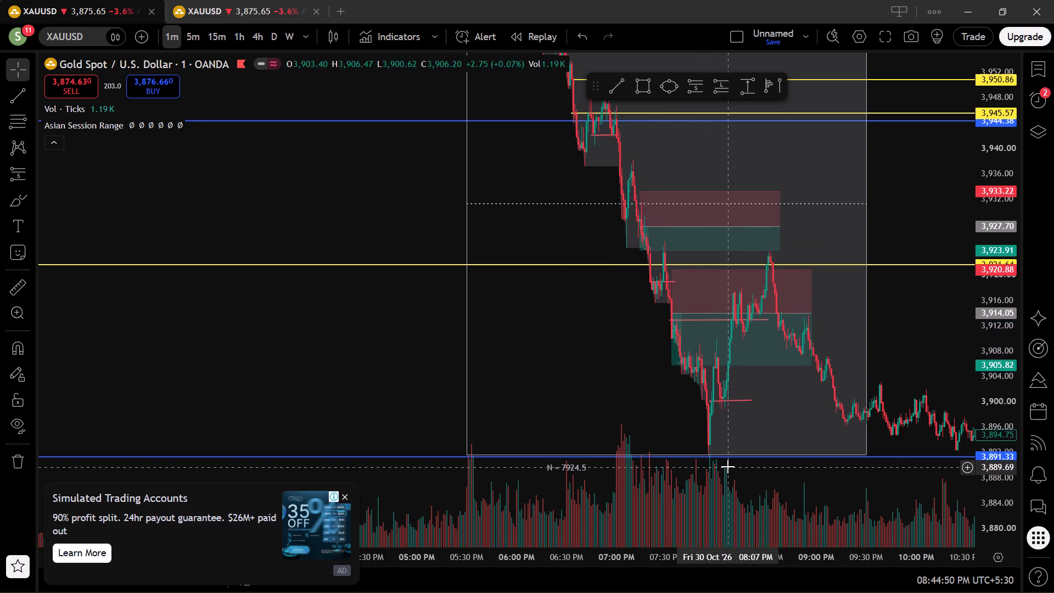
Draw a short position at about 7:52 PM on 30 October, with entry about 3,902.25, stop about 3,906.36 and target about 3,892.94.
{"action": "left_click_drag", "start_coordinate": [793, 395], "coordinate": [571, 381]}
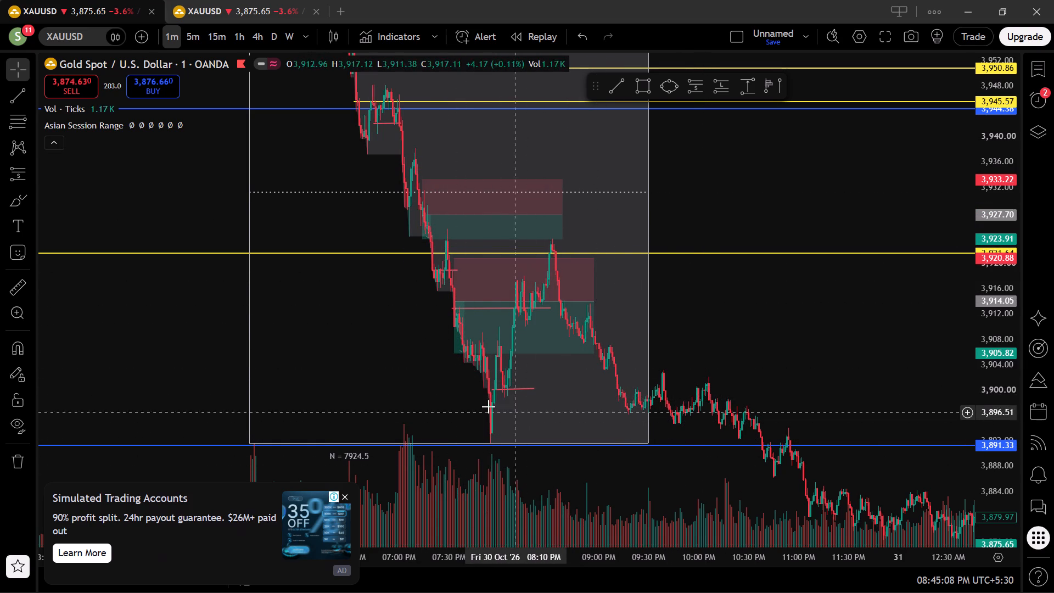
{"action": "left_click_drag", "start_coordinate": [593, 415], "coordinate": [556, 401]}
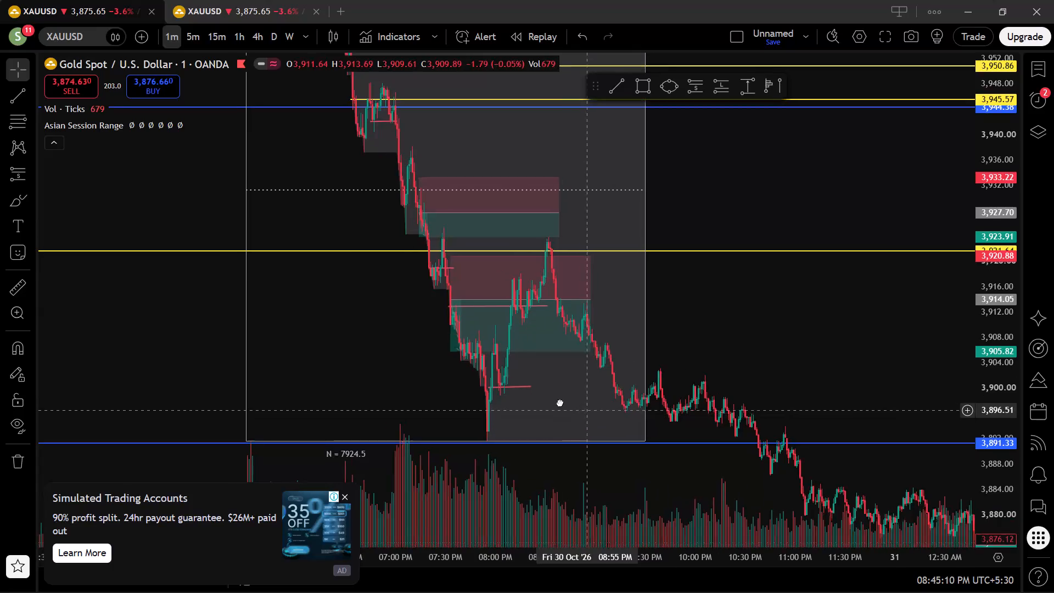
{"action": "left_click_drag", "start_coordinate": [556, 401], "coordinate": [447, 332]}
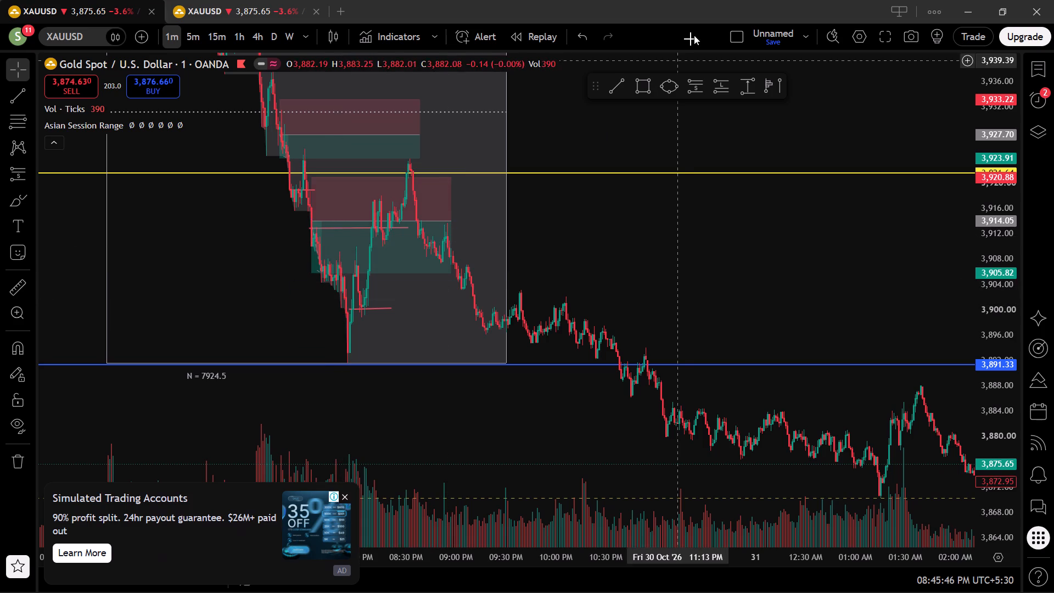
{"action": "left_click", "coordinate": [697, 81]}
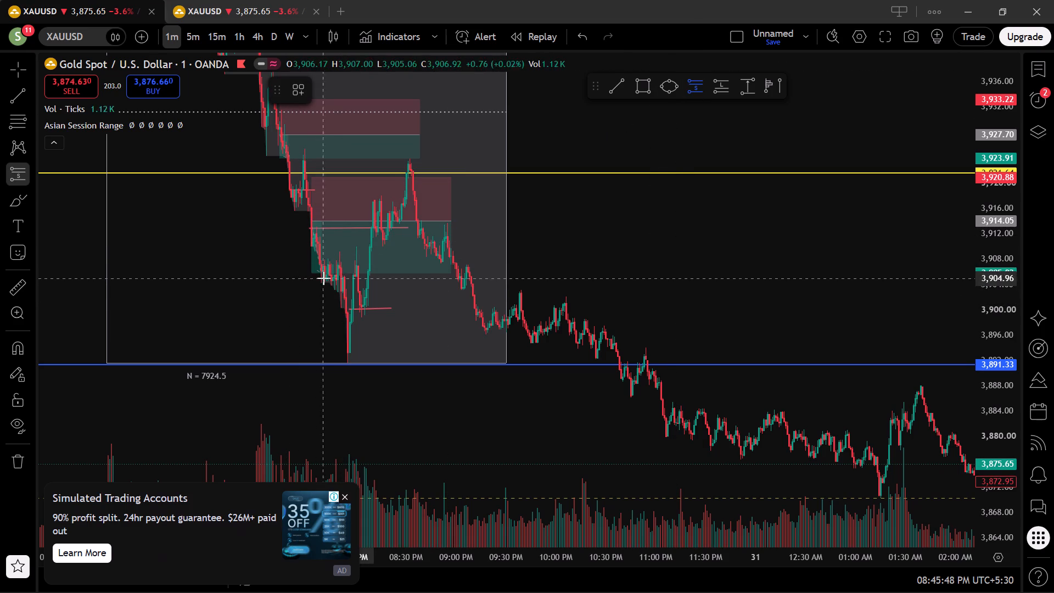
{"action": "left_click", "coordinate": [344, 295]}
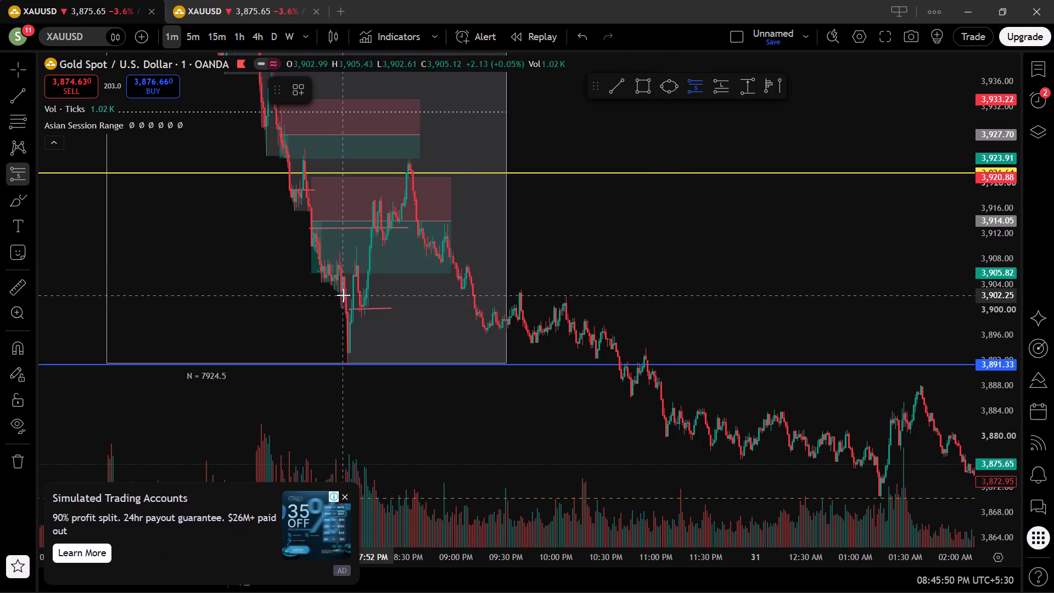
{"action": "left_click_drag", "start_coordinate": [343, 156], "coordinate": [344, 188]}
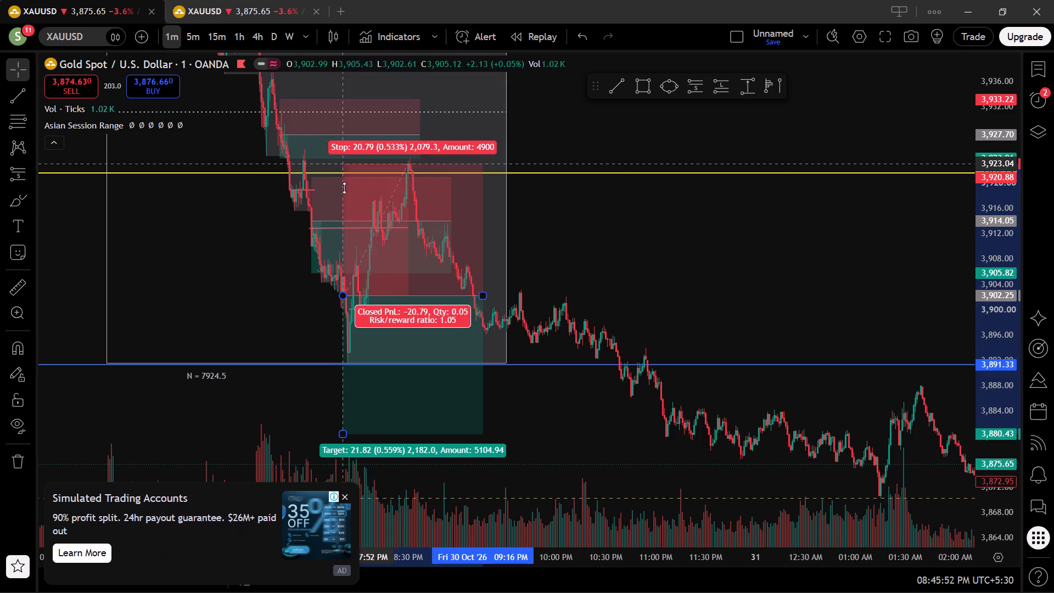
{"action": "left_click_drag", "start_coordinate": [344, 188], "coordinate": [354, 262]}
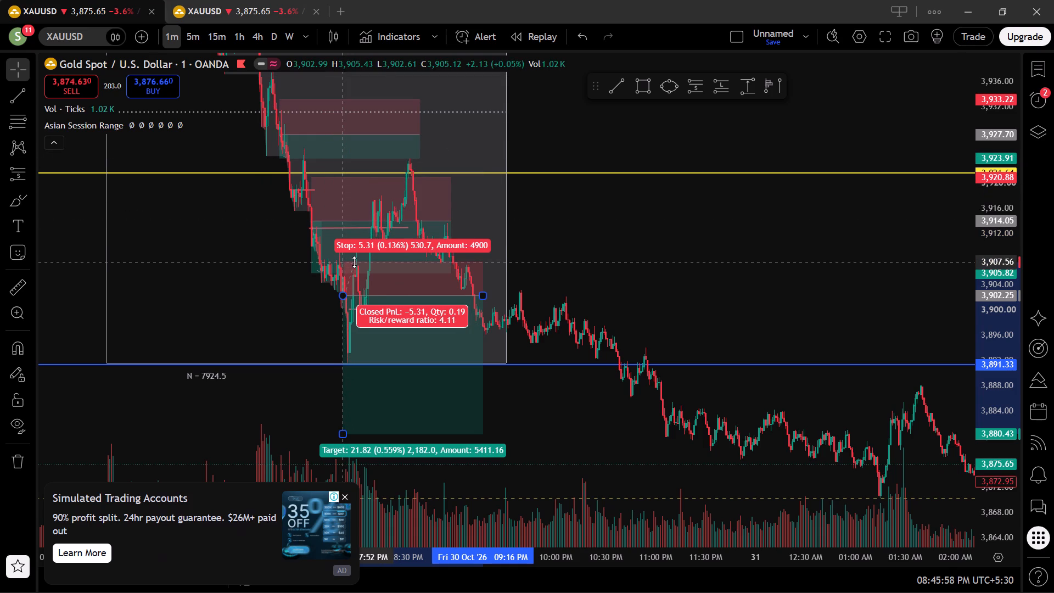
{"action": "left_click_drag", "start_coordinate": [354, 262], "coordinate": [354, 270]}
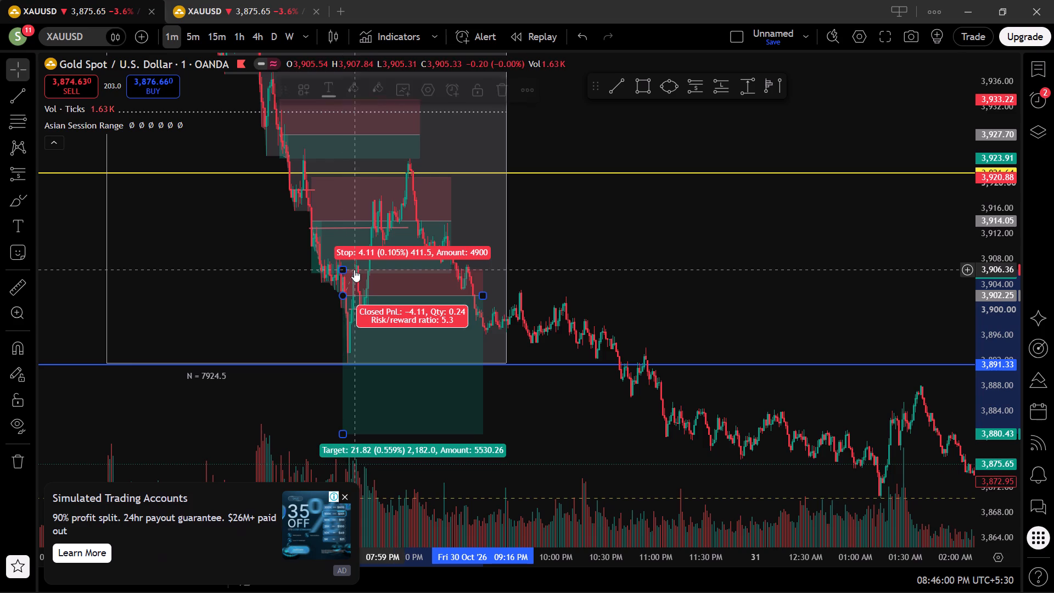
{"action": "left_click_drag", "start_coordinate": [345, 434], "coordinate": [344, 434]}
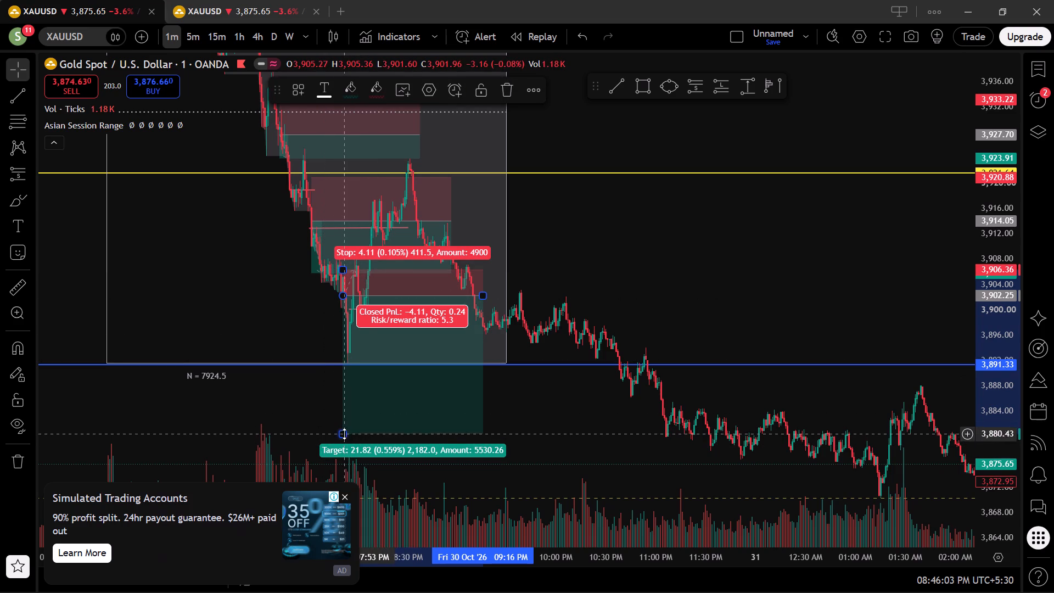
{"action": "left_click_drag", "start_coordinate": [344, 434], "coordinate": [323, 371]}
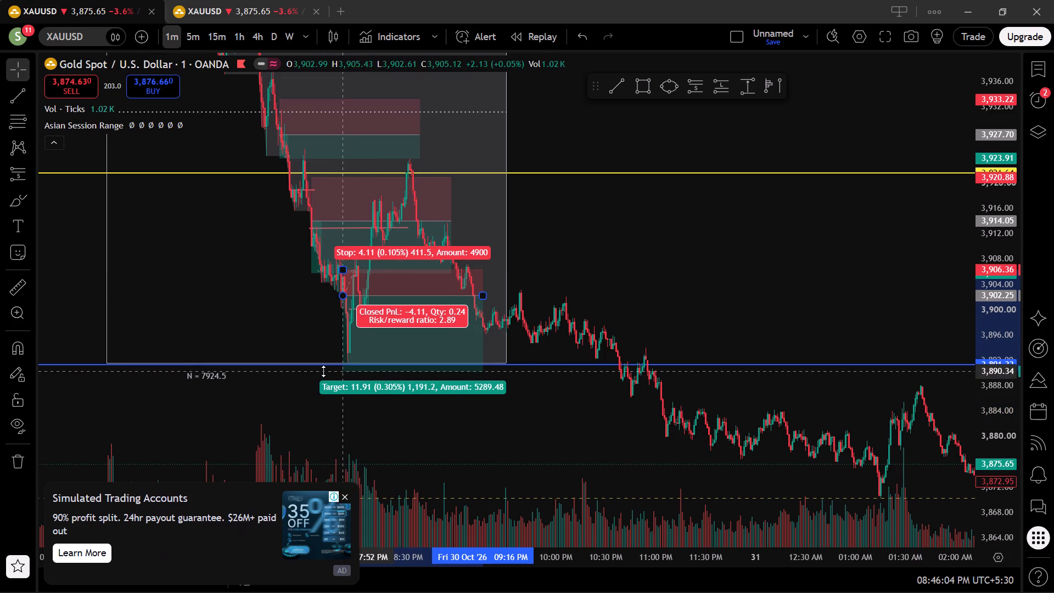
{"action": "left_click_drag", "start_coordinate": [323, 371], "coordinate": [323, 357]}
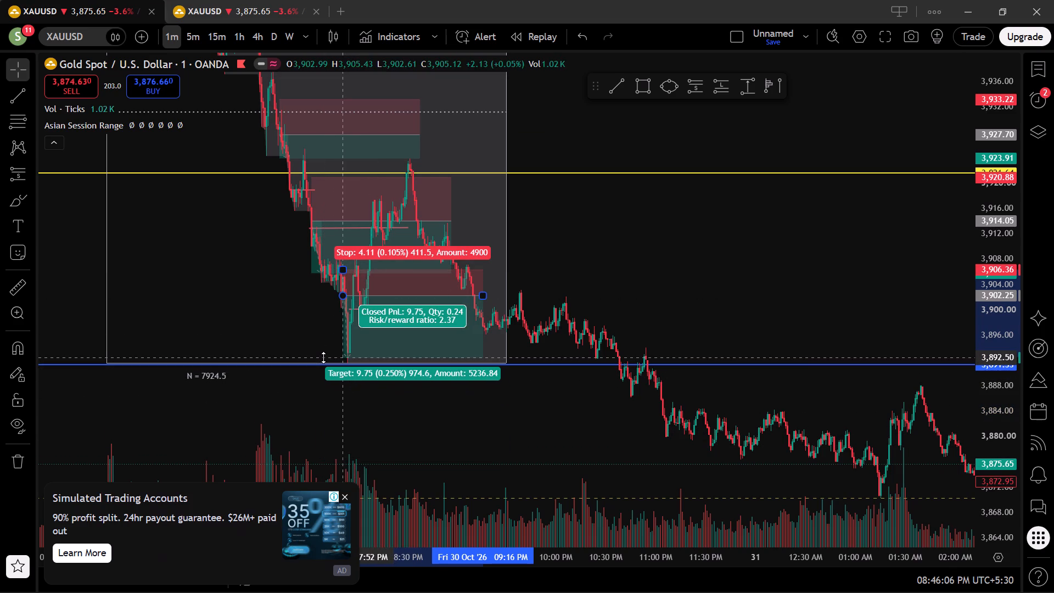
{"action": "left_click_drag", "start_coordinate": [323, 357], "coordinate": [323, 354]}
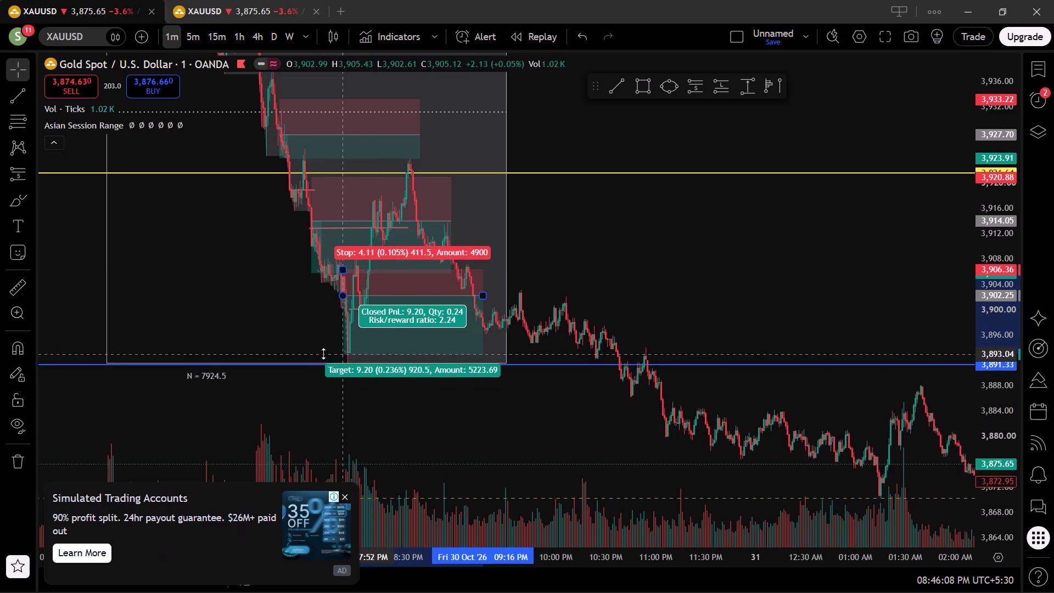
{"action": "left_click_drag", "start_coordinate": [323, 354], "coordinate": [323, 354]}
{"action": "left_click", "coordinate": [531, 418]}
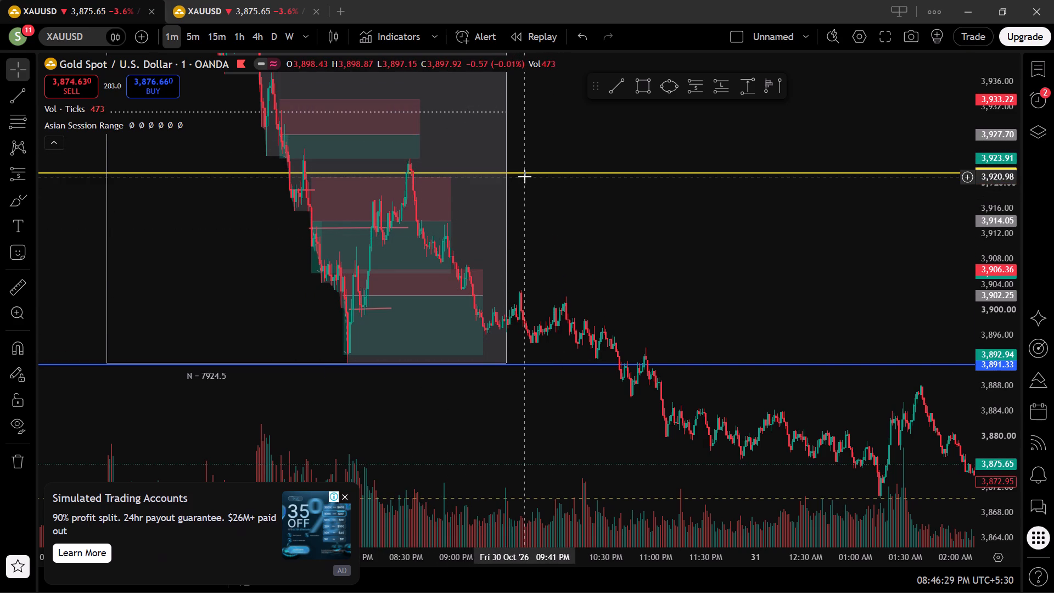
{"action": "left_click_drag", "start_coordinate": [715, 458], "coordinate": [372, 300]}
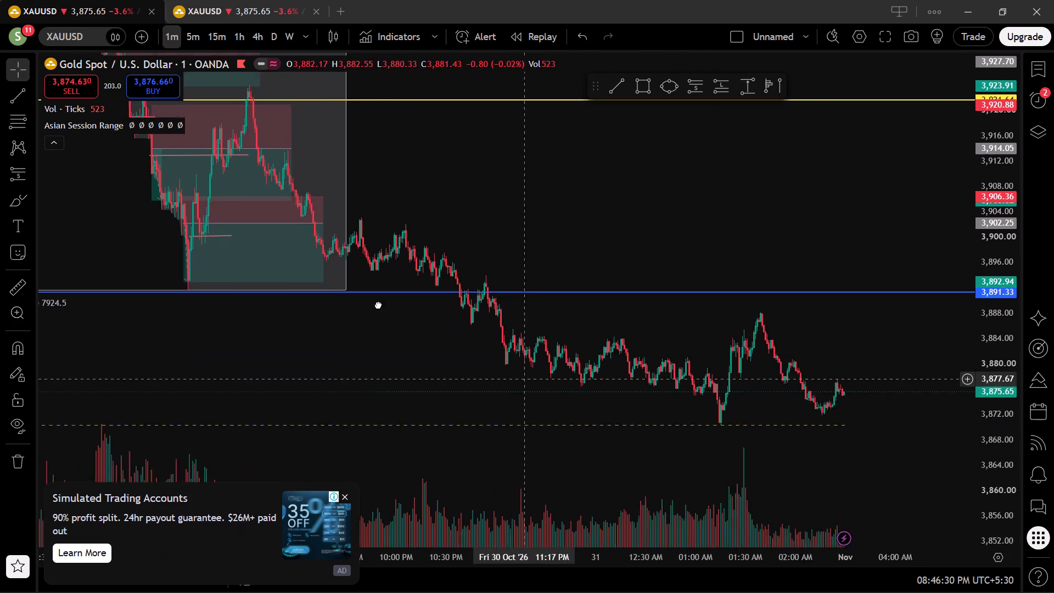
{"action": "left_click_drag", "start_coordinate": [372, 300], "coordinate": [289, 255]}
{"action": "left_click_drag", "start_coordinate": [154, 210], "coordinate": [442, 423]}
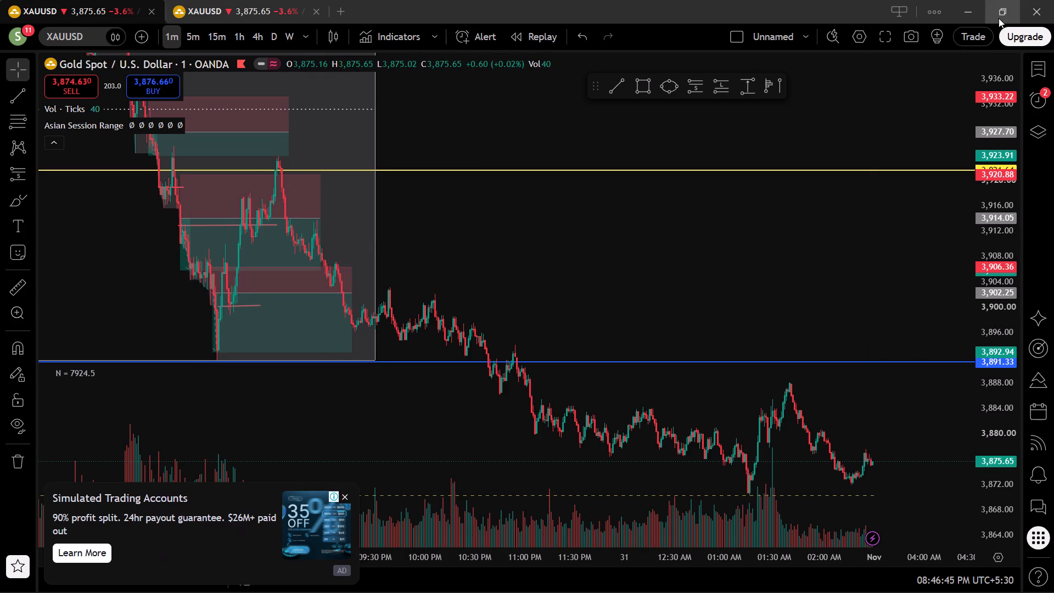
{"action": "left_click", "coordinate": [1049, 0]}
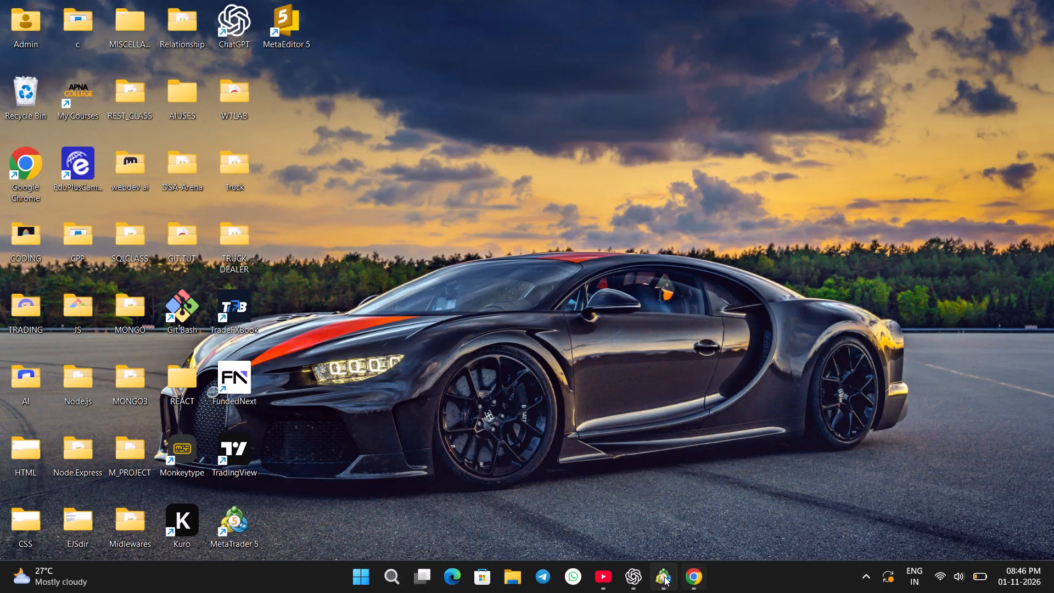
{"action": "left_click", "coordinate": [659, 578]}
{"action": "left_click", "coordinate": [1053, 0]}
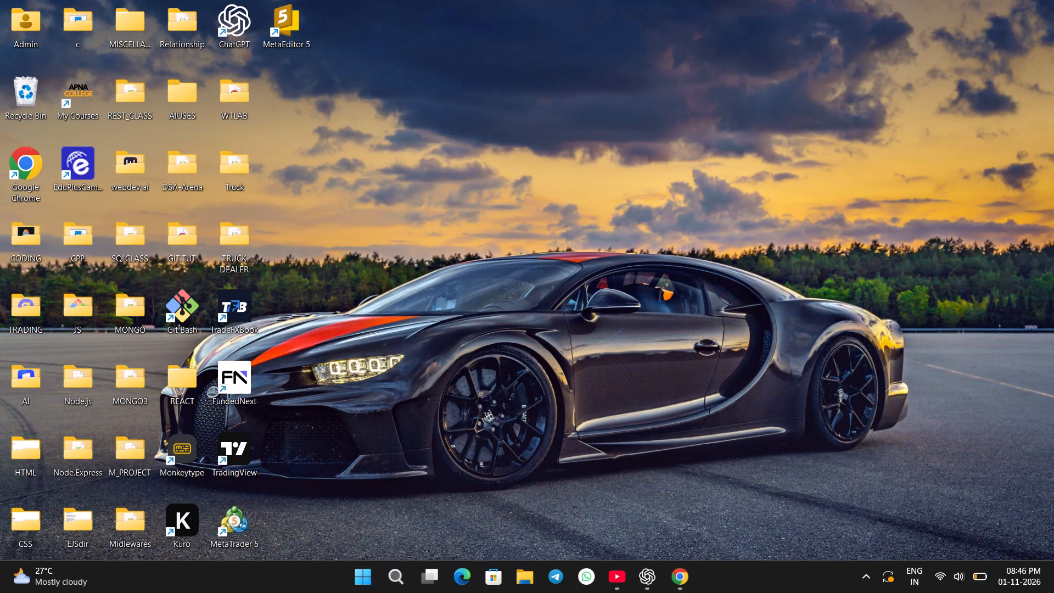